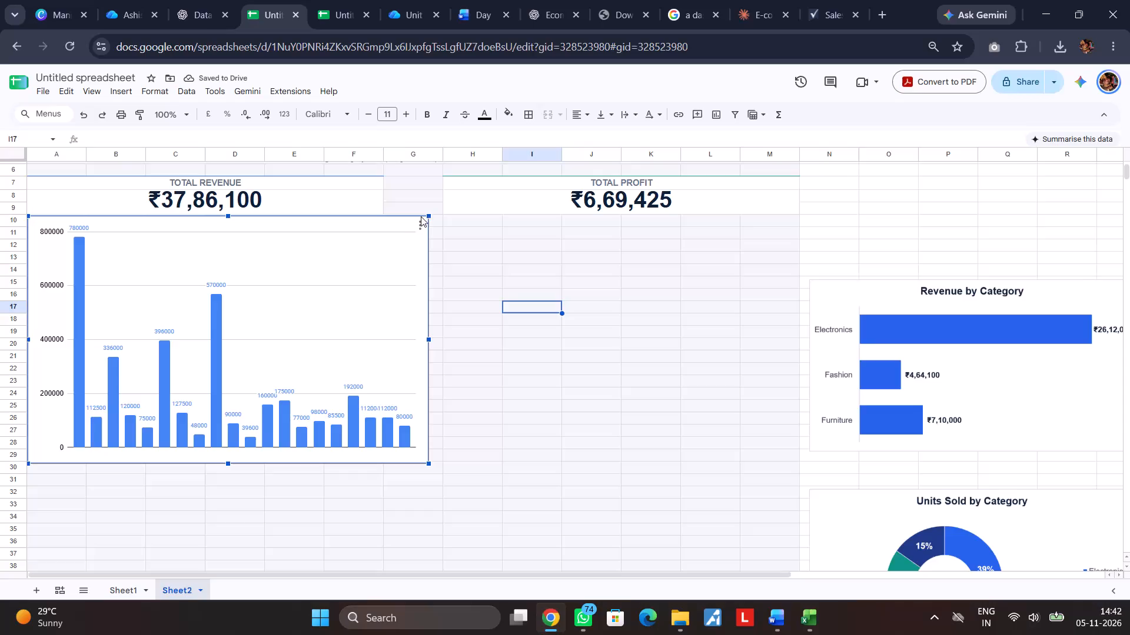
Resize the revenue column chart to span columns A to F, with its top edge at row 12.
left_click_drag(428, 216, 381, 238)
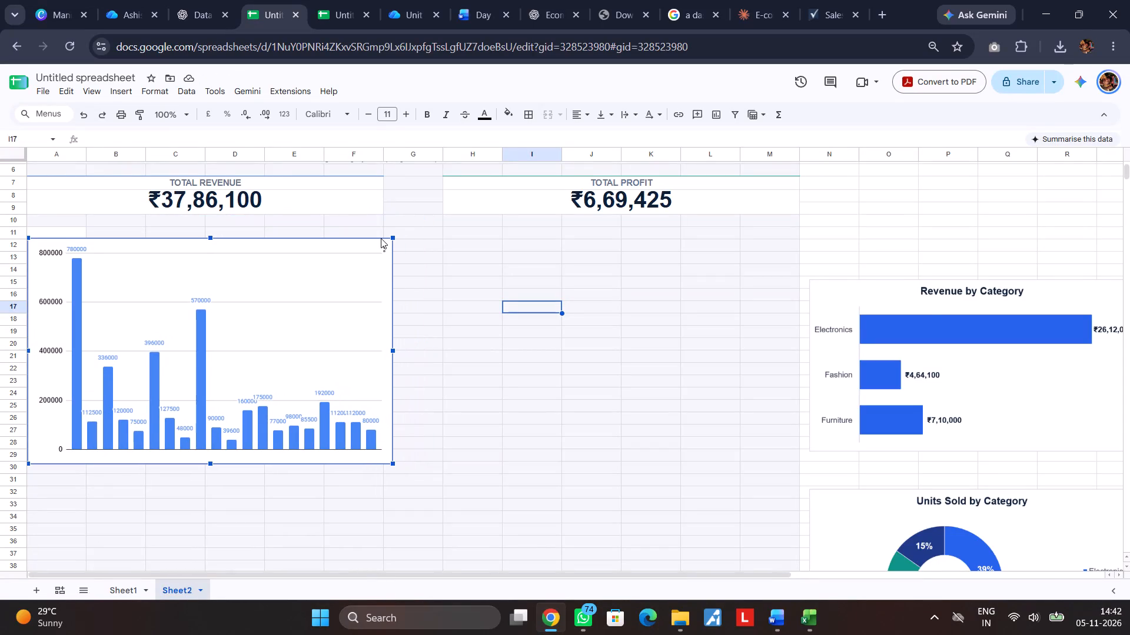
left_click_drag(381, 238, 380, 245)
left_click(383, 355)
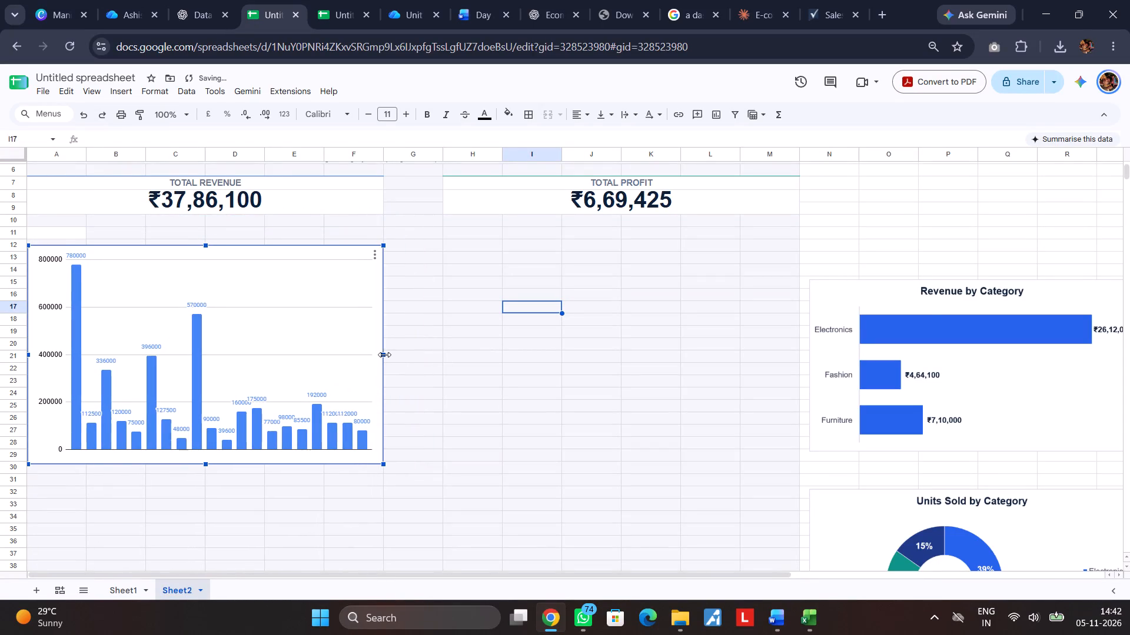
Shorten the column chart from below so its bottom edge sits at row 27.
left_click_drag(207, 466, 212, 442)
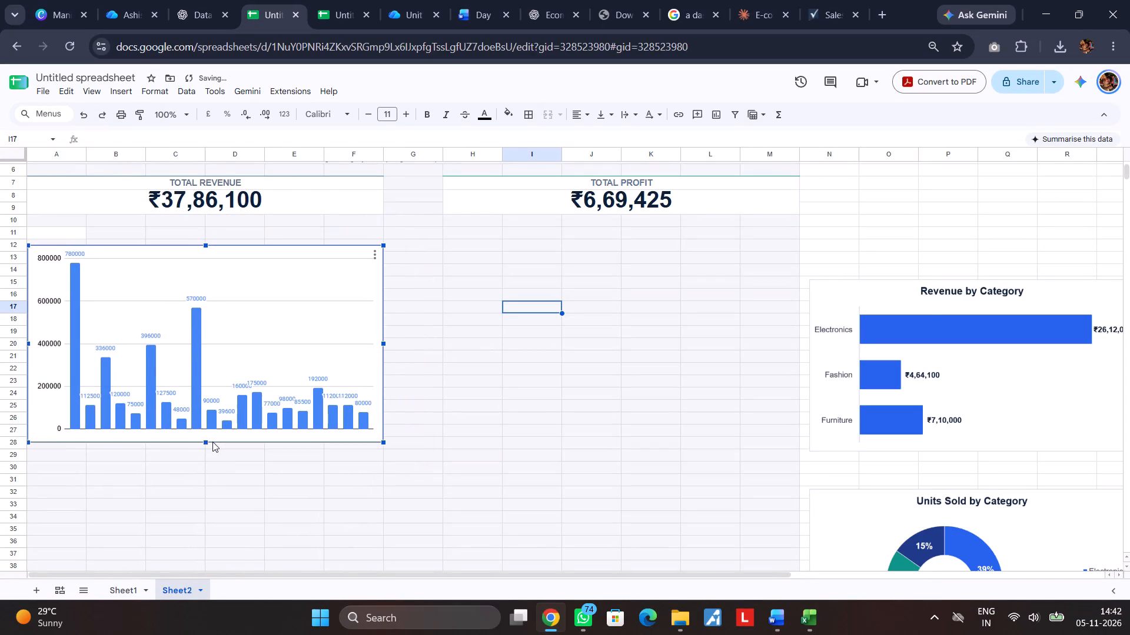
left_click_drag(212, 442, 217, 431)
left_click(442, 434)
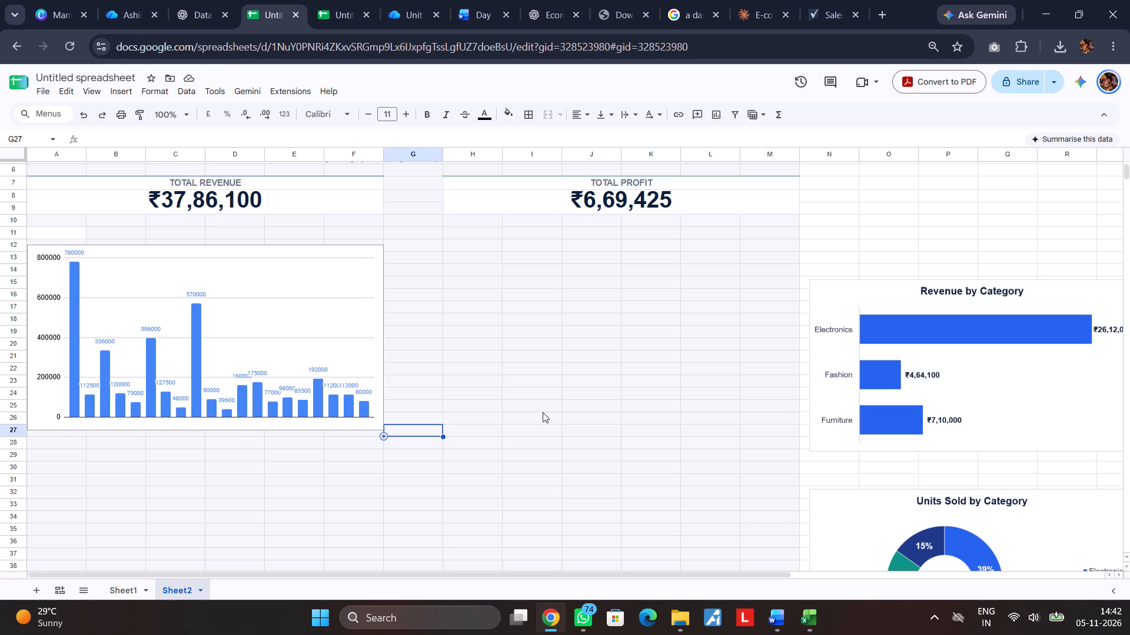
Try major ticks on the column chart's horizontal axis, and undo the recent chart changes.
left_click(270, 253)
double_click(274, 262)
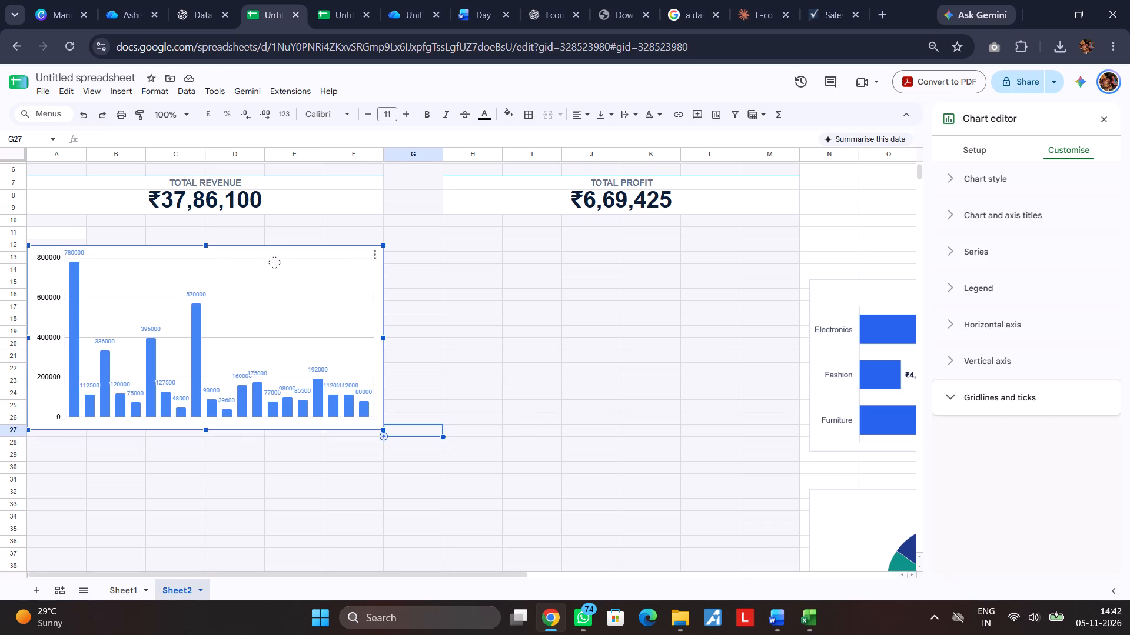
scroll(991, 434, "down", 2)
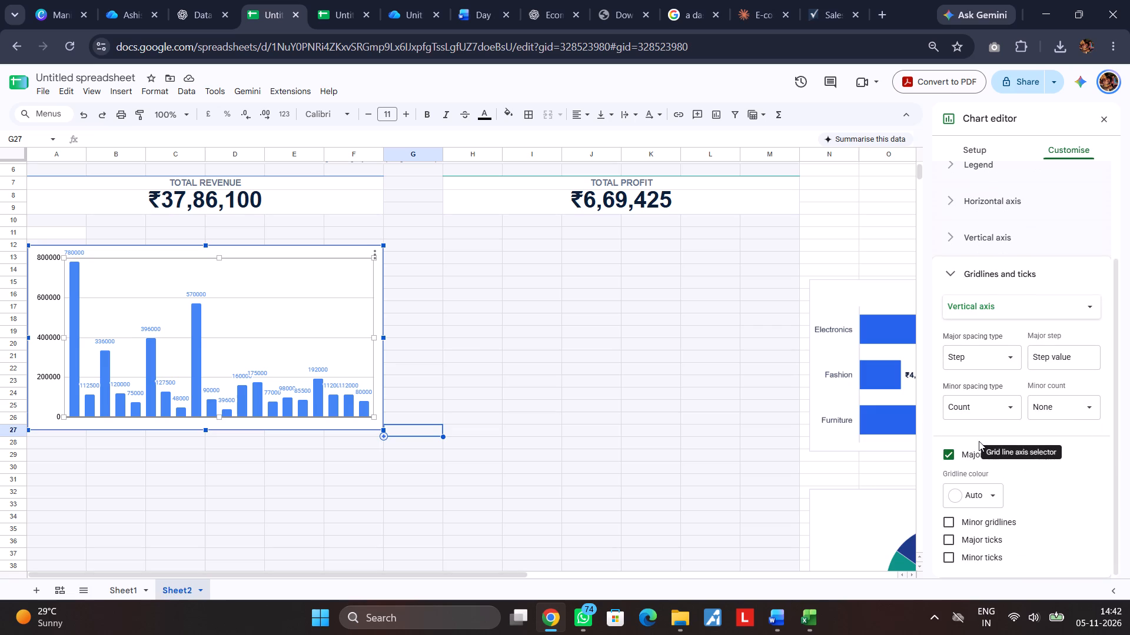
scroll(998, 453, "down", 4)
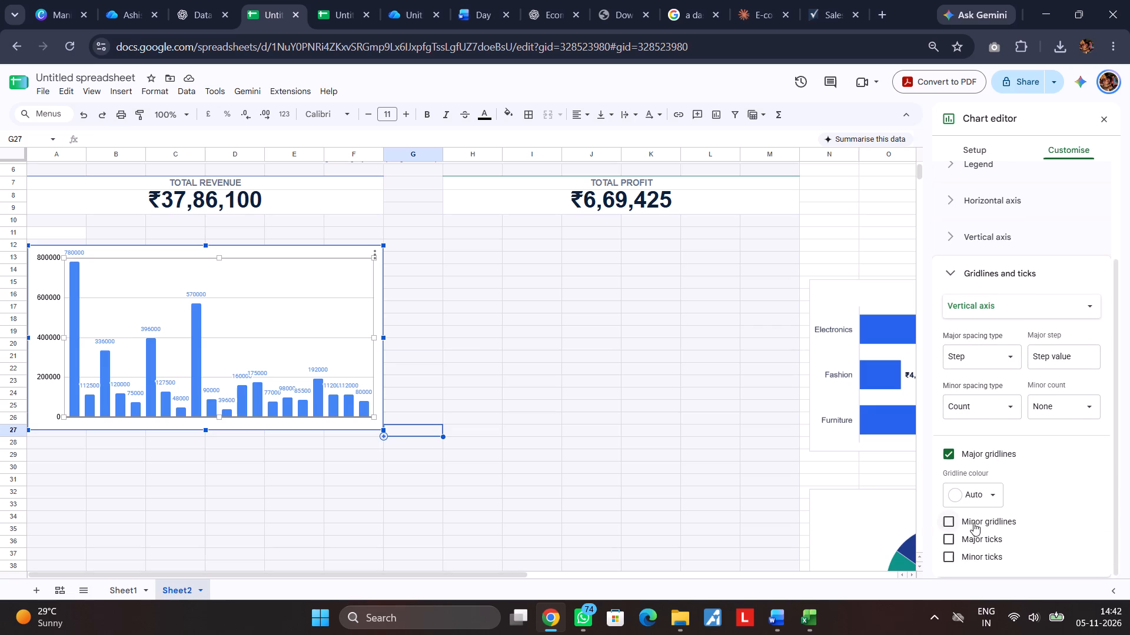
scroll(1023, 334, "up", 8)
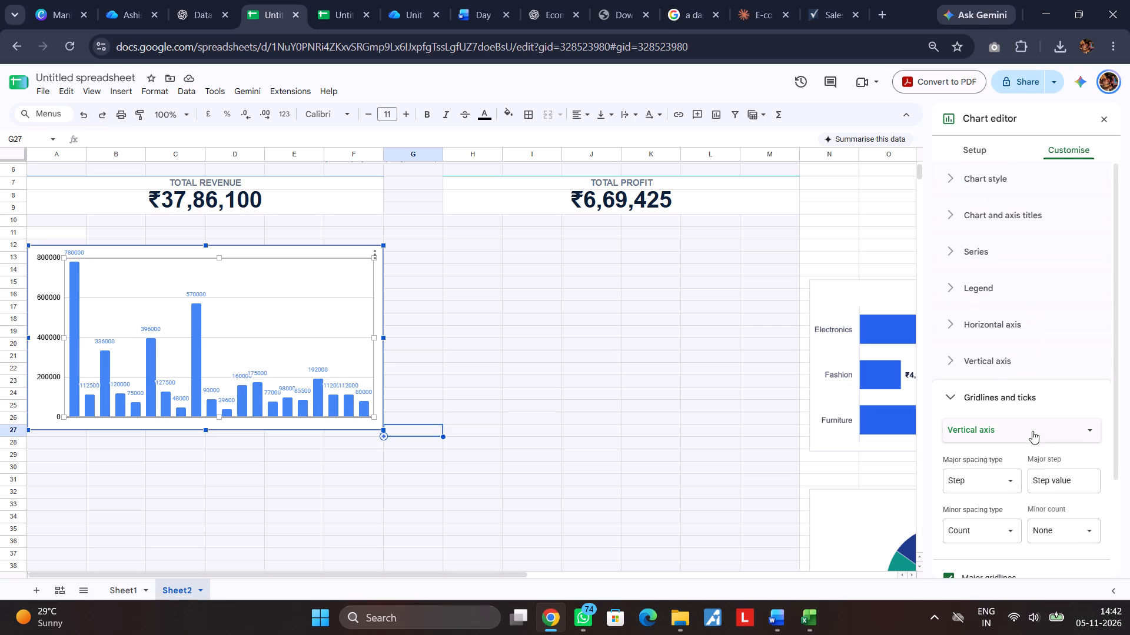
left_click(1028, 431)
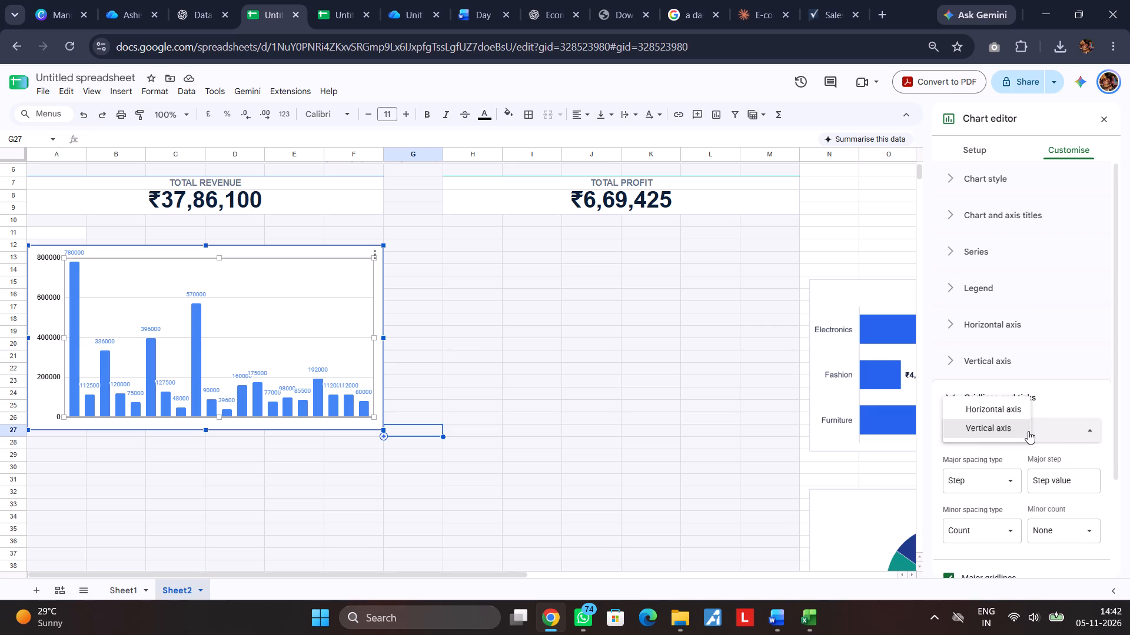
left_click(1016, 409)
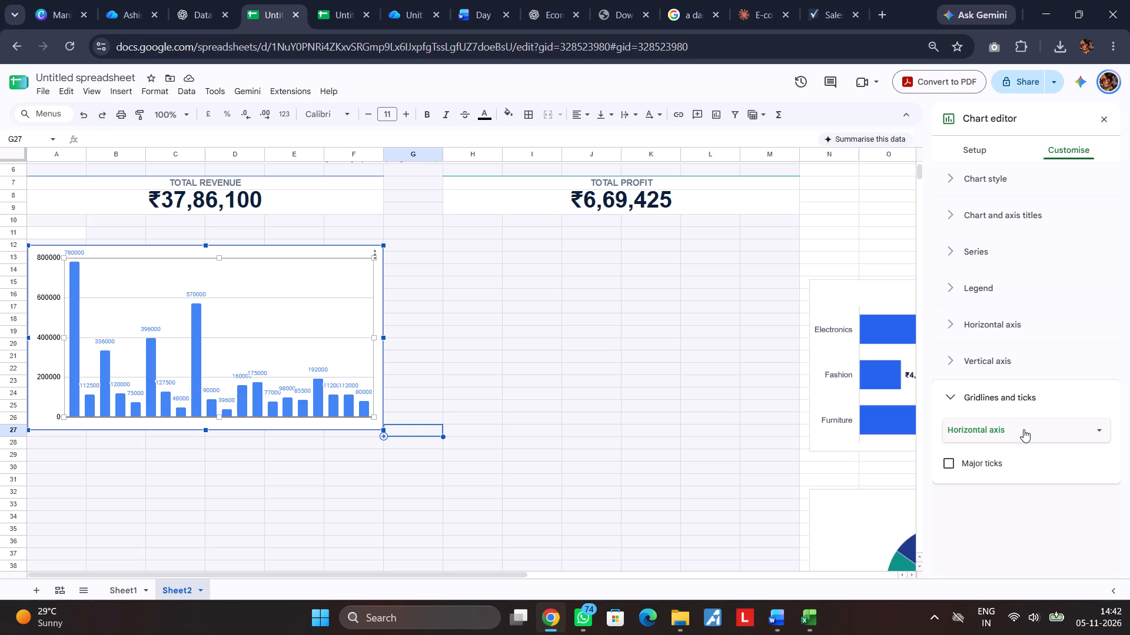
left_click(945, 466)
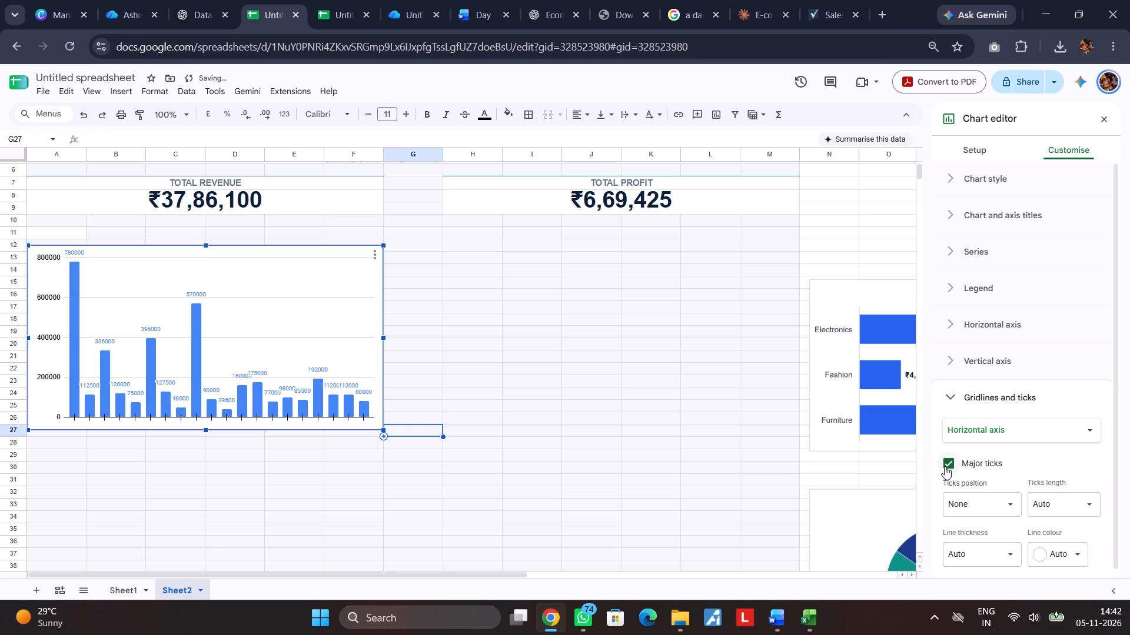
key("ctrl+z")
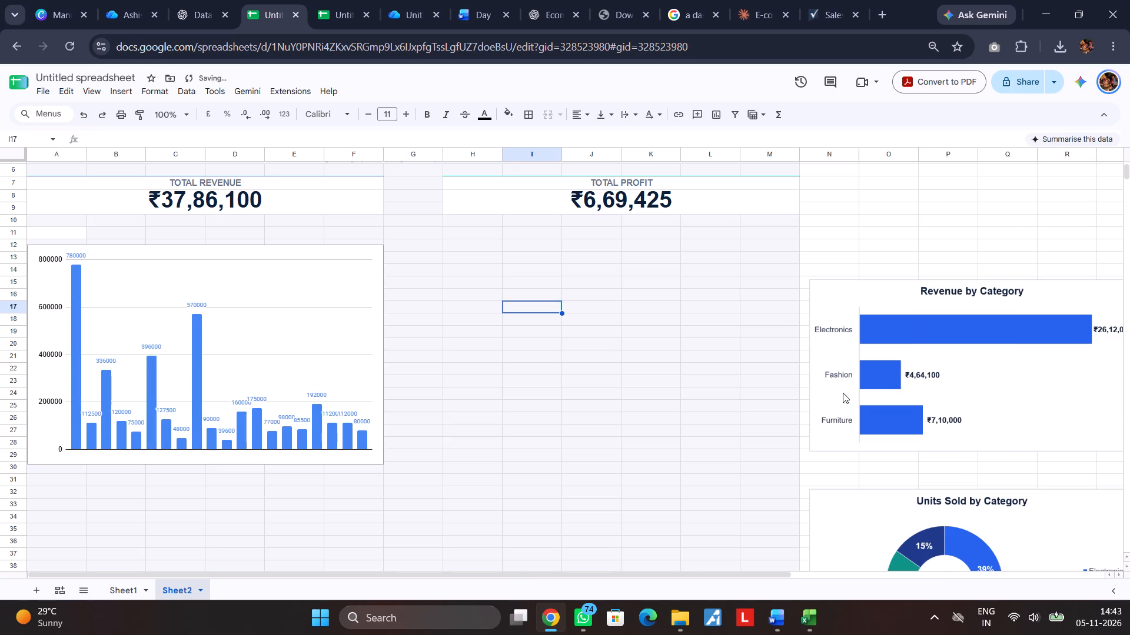
Change the chart type of the revenue column chart to a standard bar chart.
double_click(323, 283)
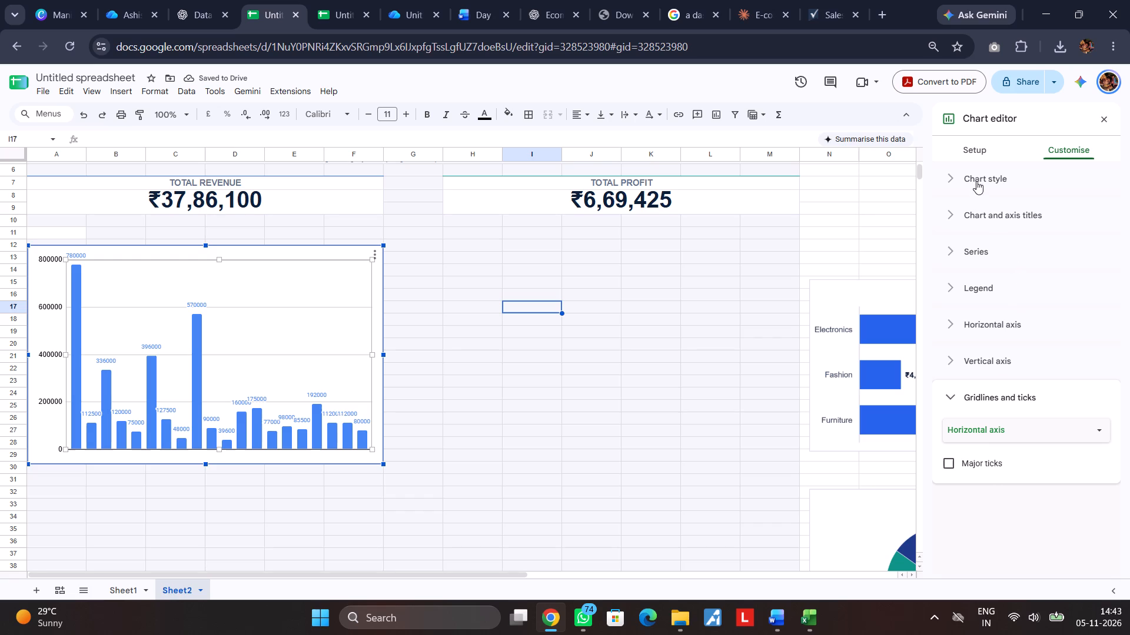
left_click(976, 153)
left_click(998, 252)
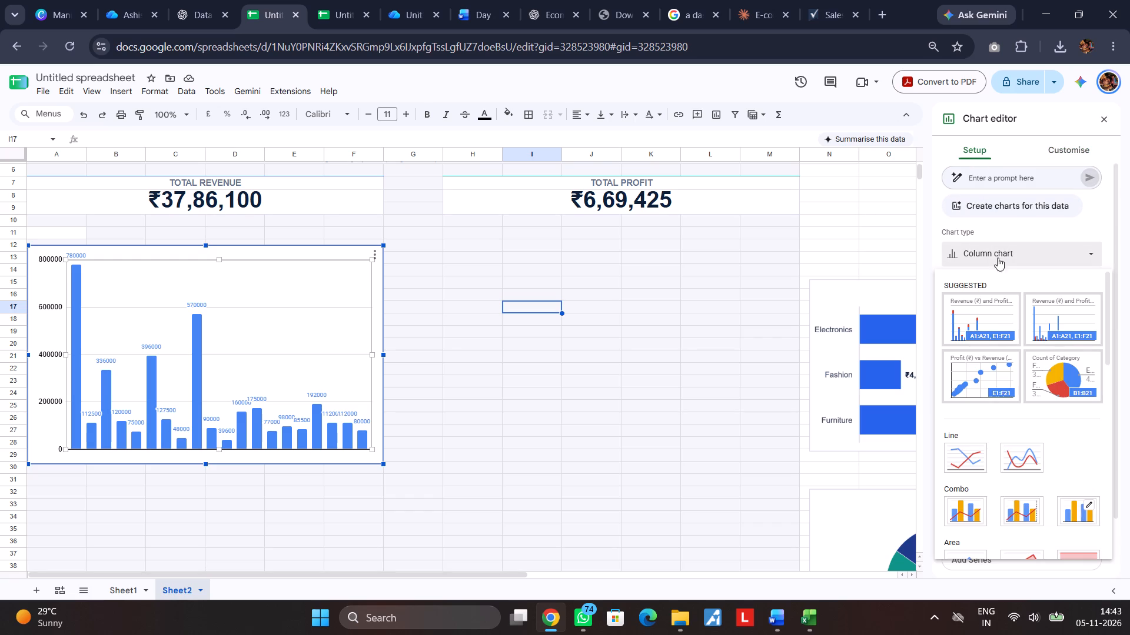
scroll(989, 396, "down", 4)
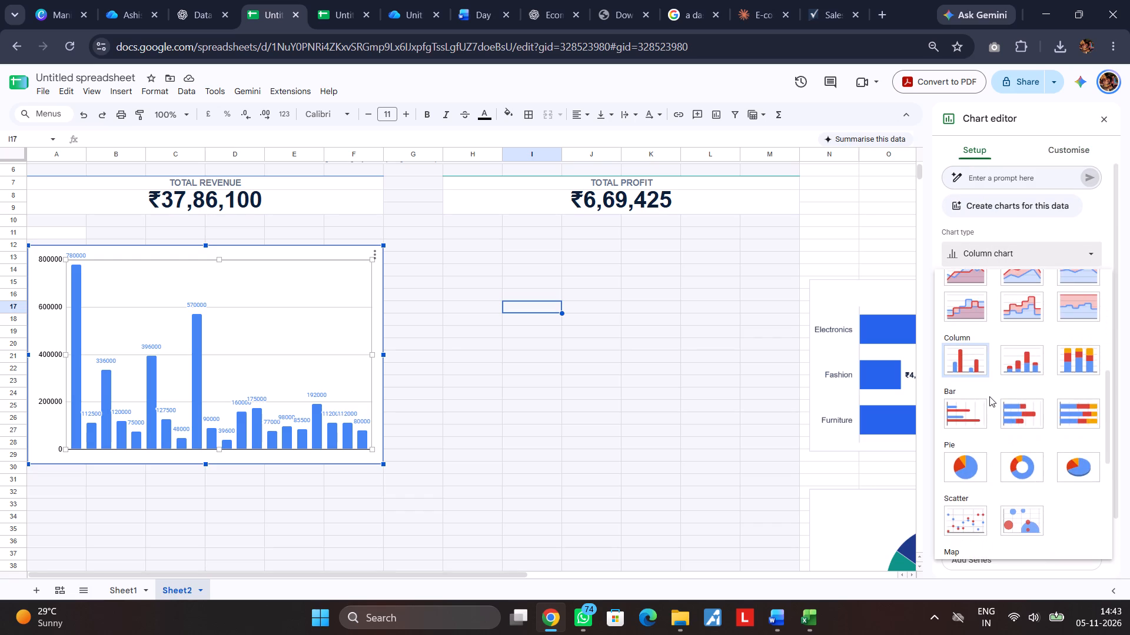
left_click(965, 413)
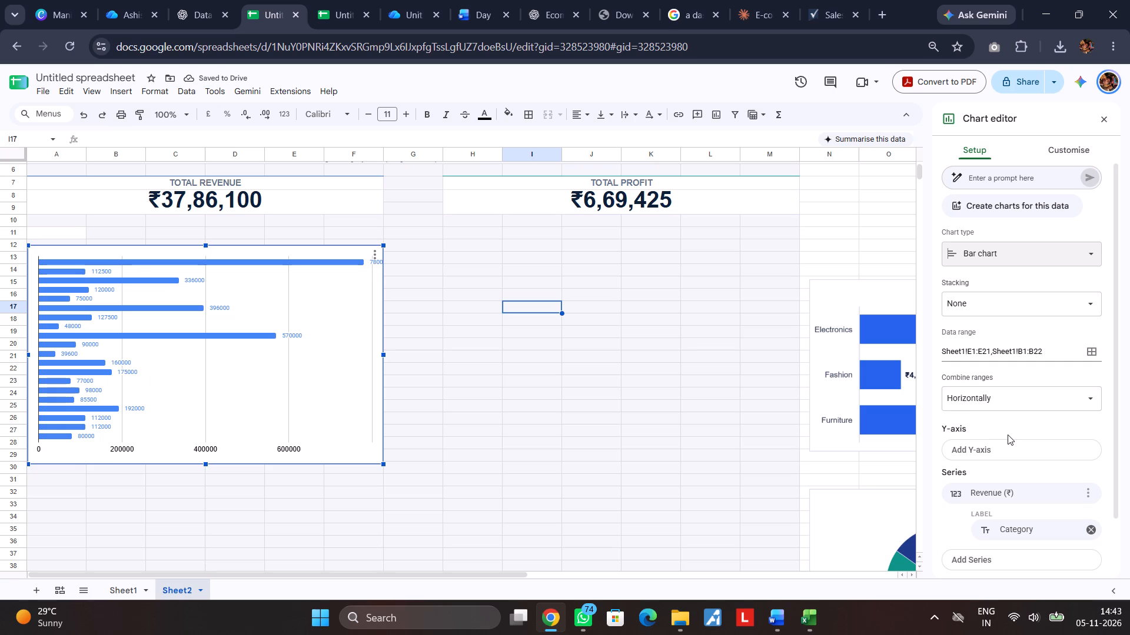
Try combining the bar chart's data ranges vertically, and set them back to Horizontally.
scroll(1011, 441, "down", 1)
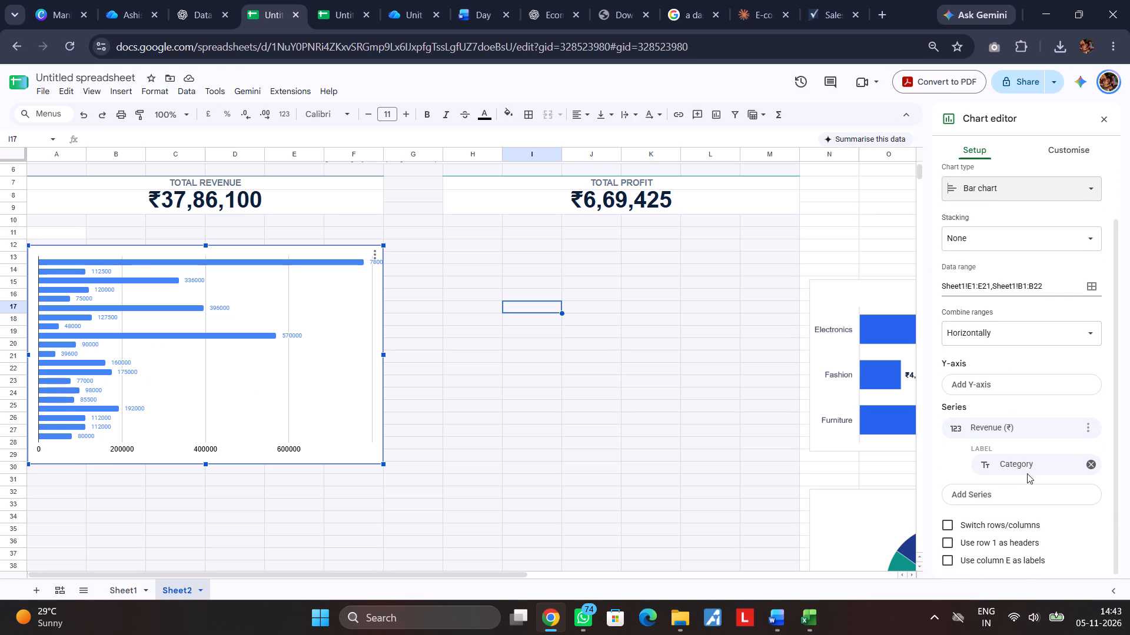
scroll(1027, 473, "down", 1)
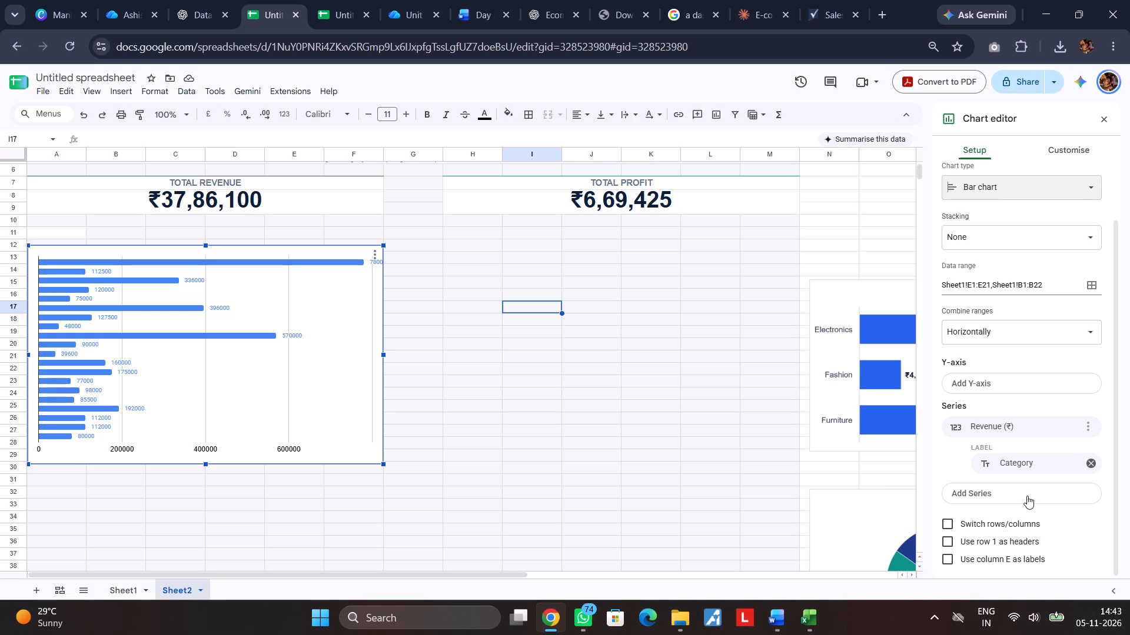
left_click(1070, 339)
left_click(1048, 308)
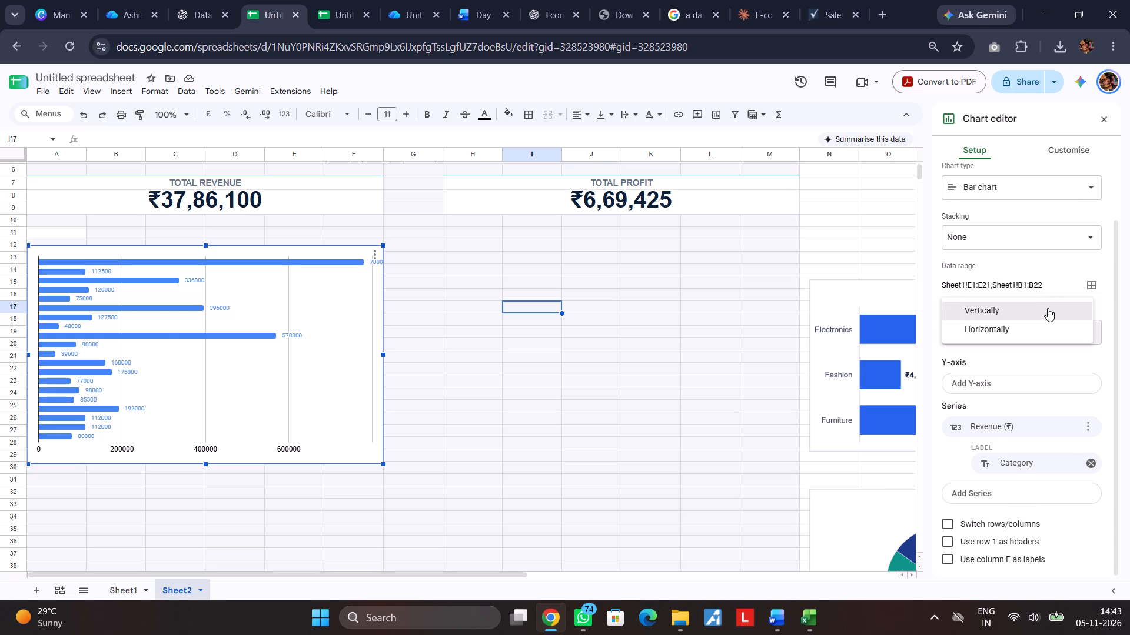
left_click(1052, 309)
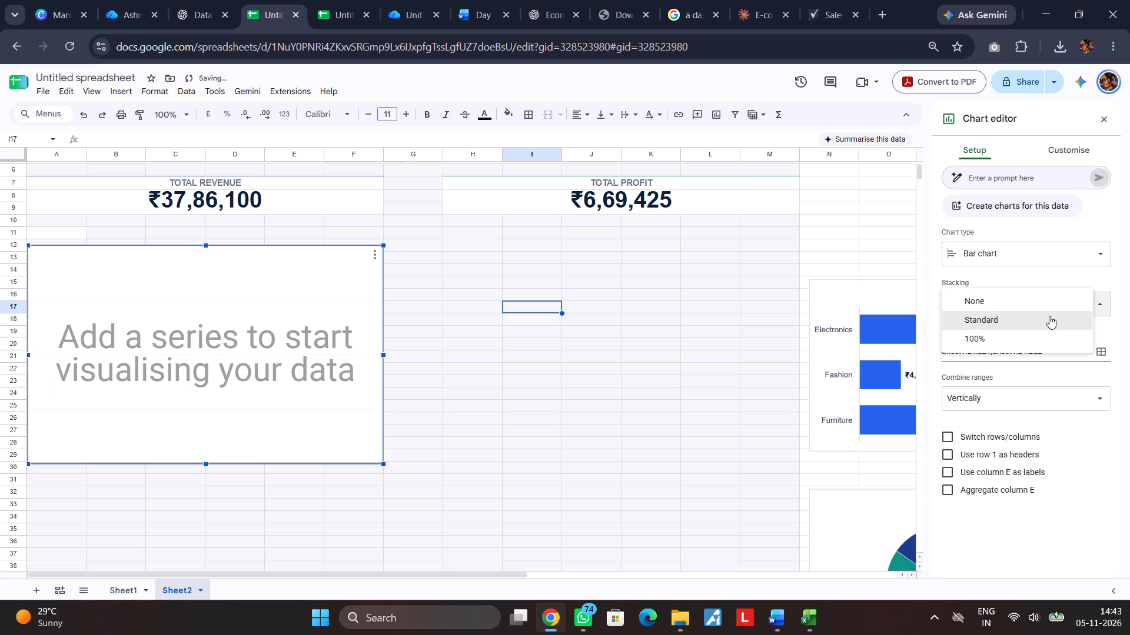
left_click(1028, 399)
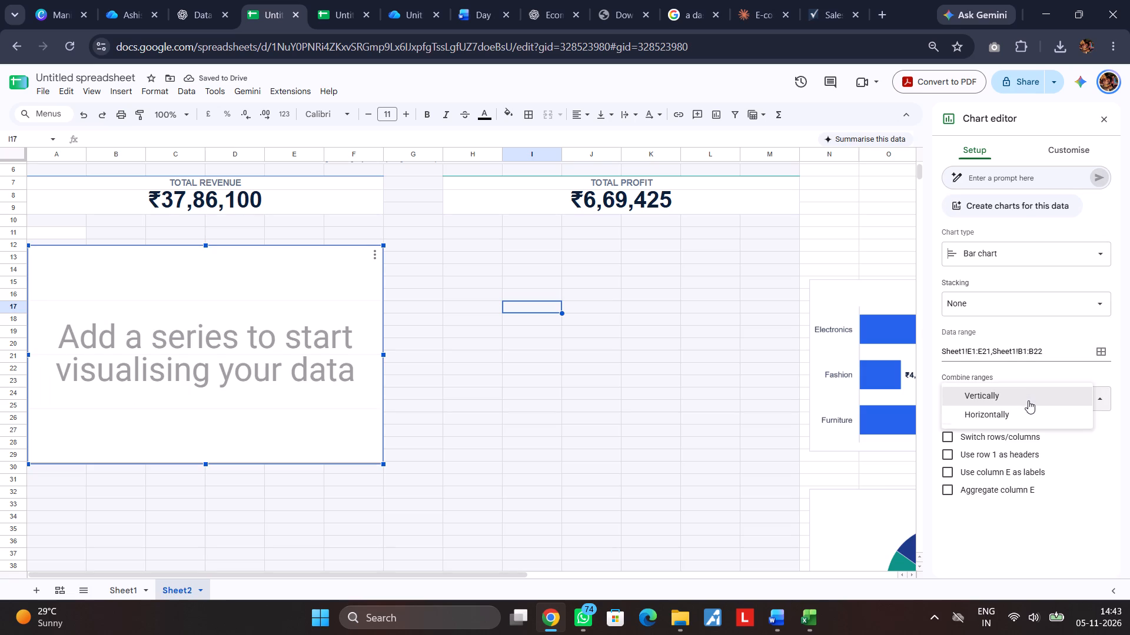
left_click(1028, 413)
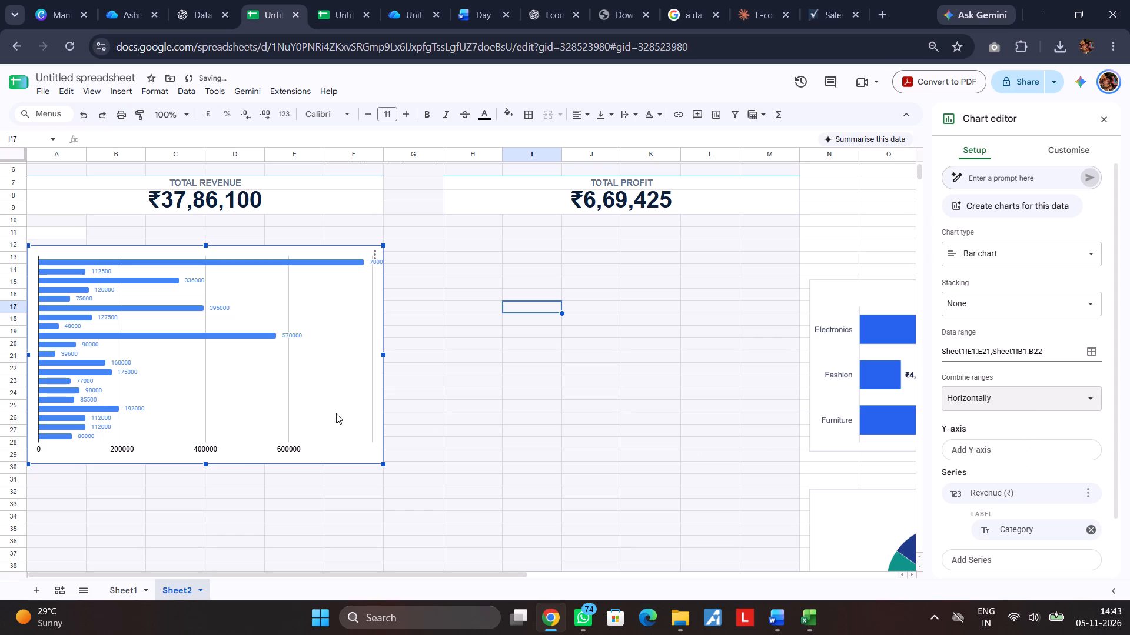
Shorten the bar chart and move it up under the Total Revenue card, covering rows 11 to 25.
left_click_drag(203, 465, 207, 426)
left_click_drag(325, 340, 325, 320)
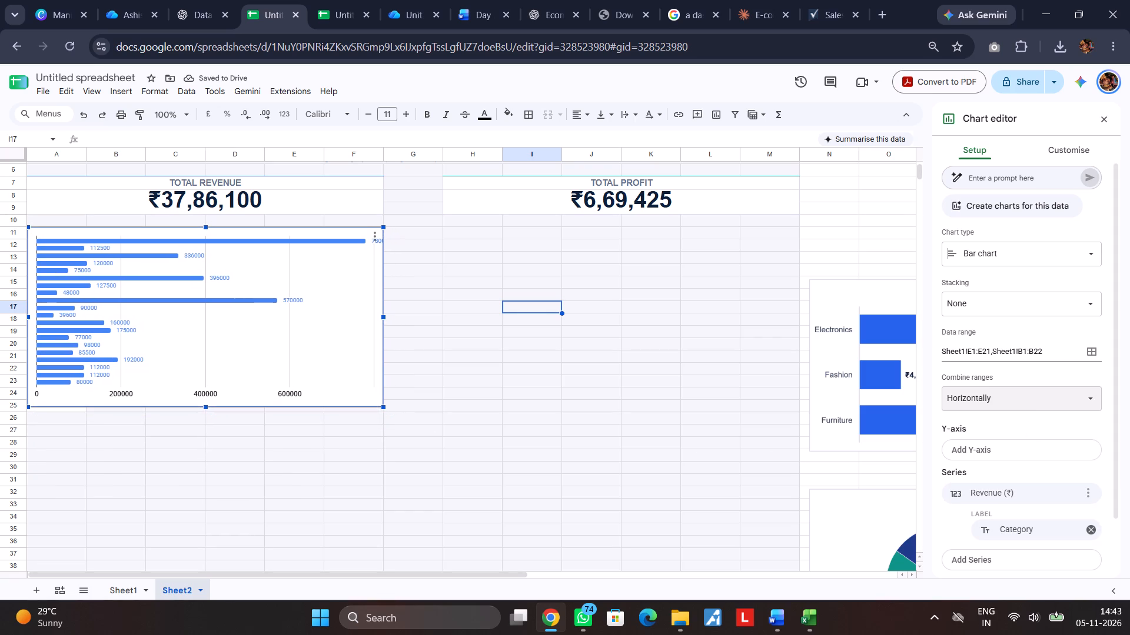
left_click_drag(325, 320, 324, 322)
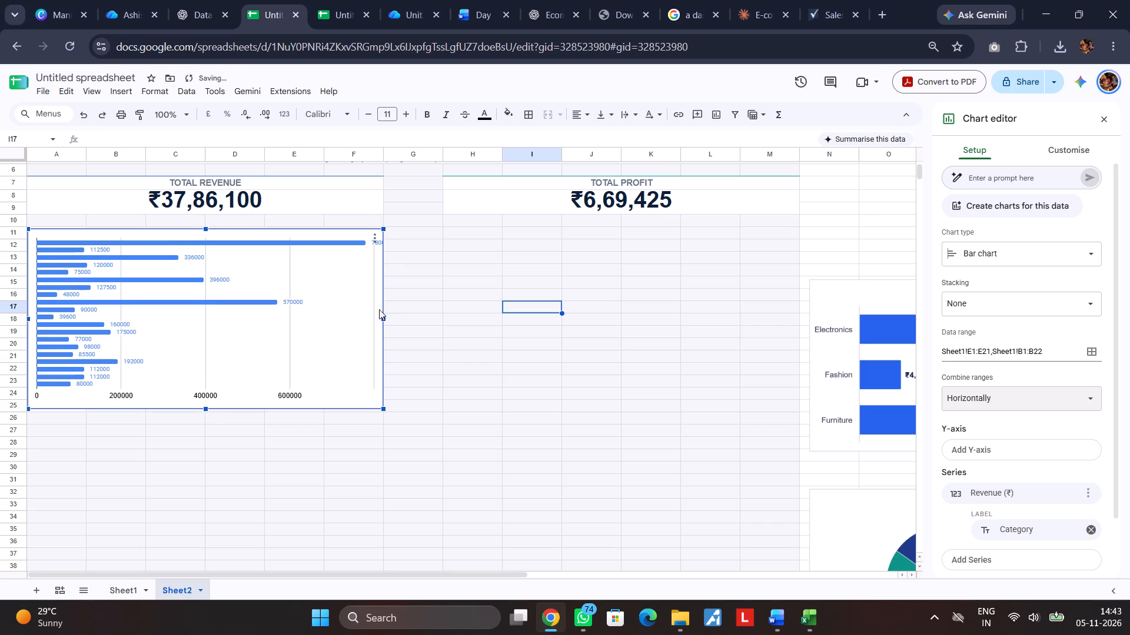
left_click_drag(331, 320, 328, 323)
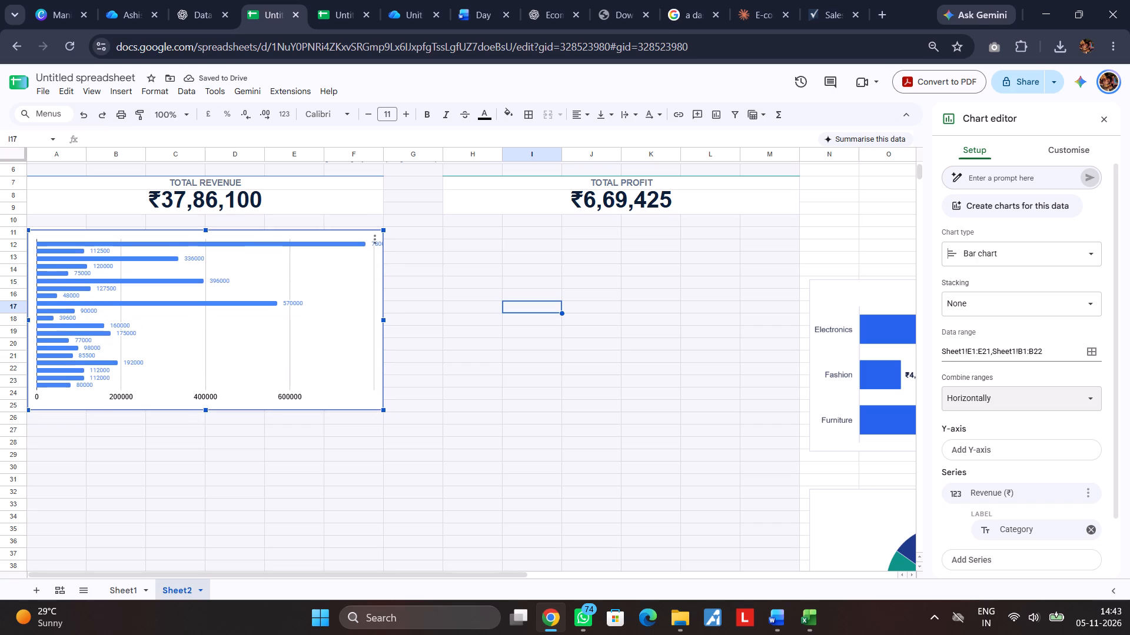
left_click_drag(328, 323, 325, 324)
left_click_drag(325, 324, 324, 322)
left_click(568, 379)
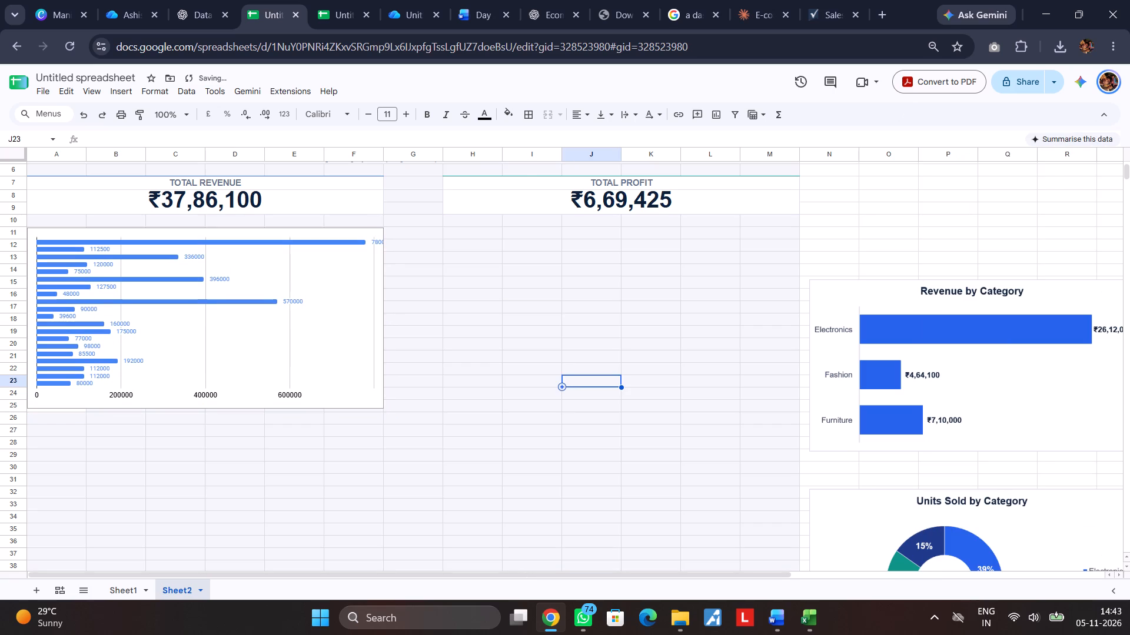
Examine the Revenue by Category and Profit by Region charts beside the dashboard area.
left_click(339, 326)
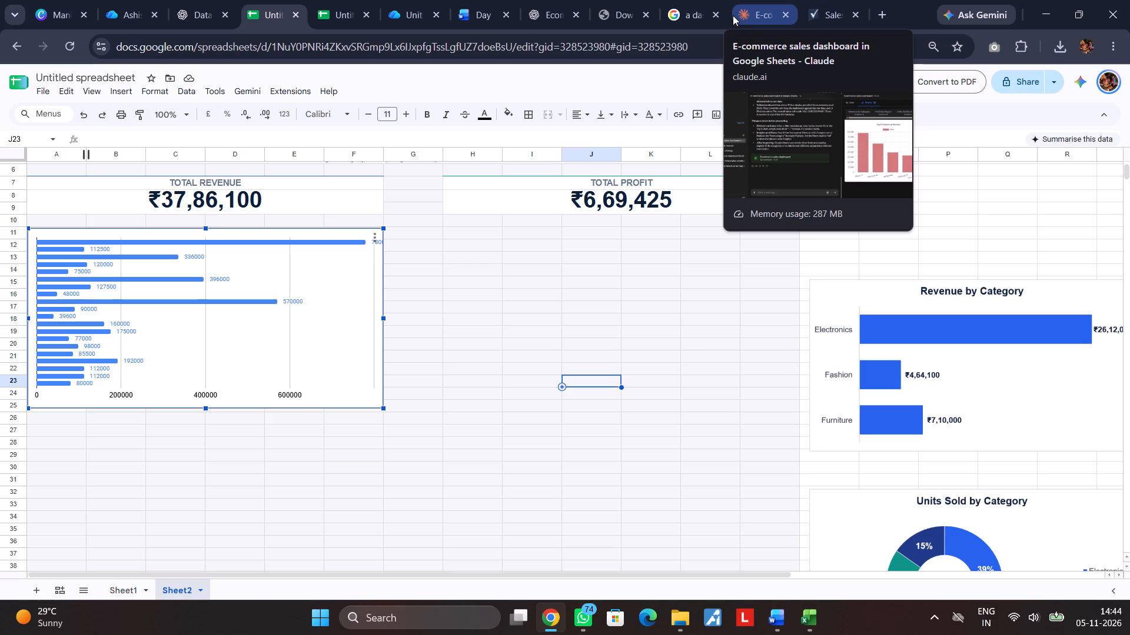
left_click(373, 443)
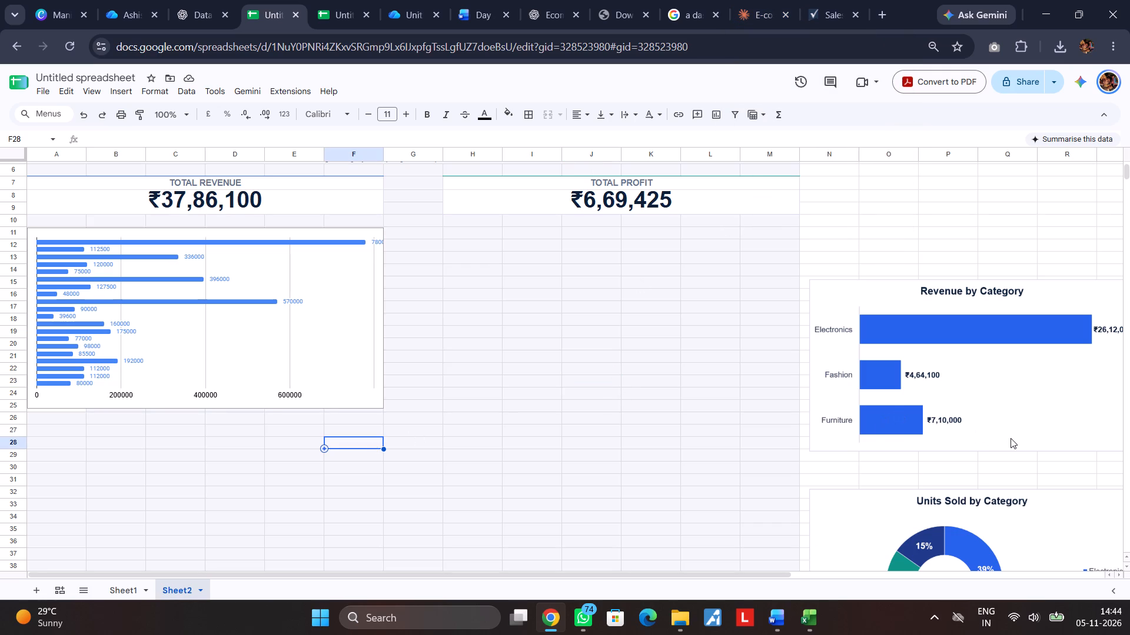
scroll(802, 429, "right", 1)
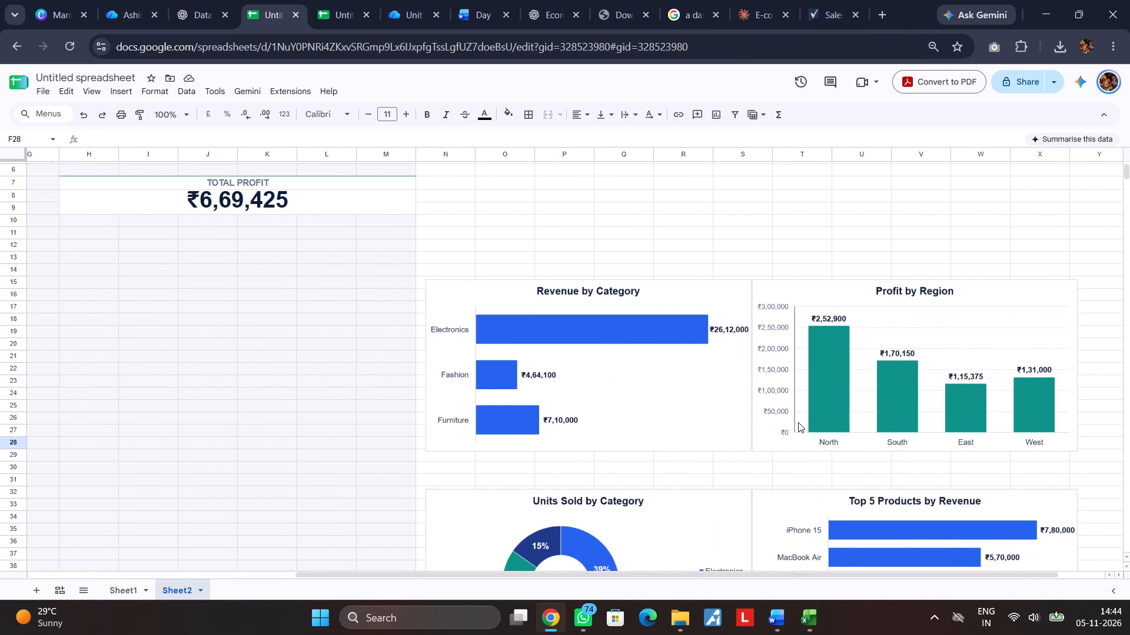
scroll(796, 419, "right", 1)
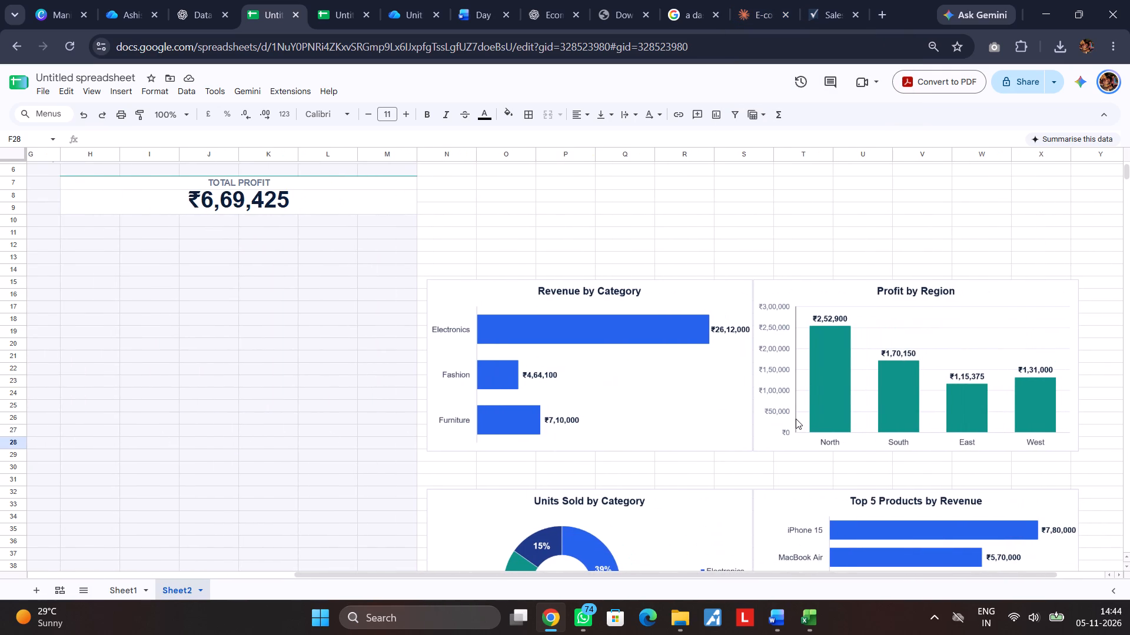
scroll(796, 419, "right", 2)
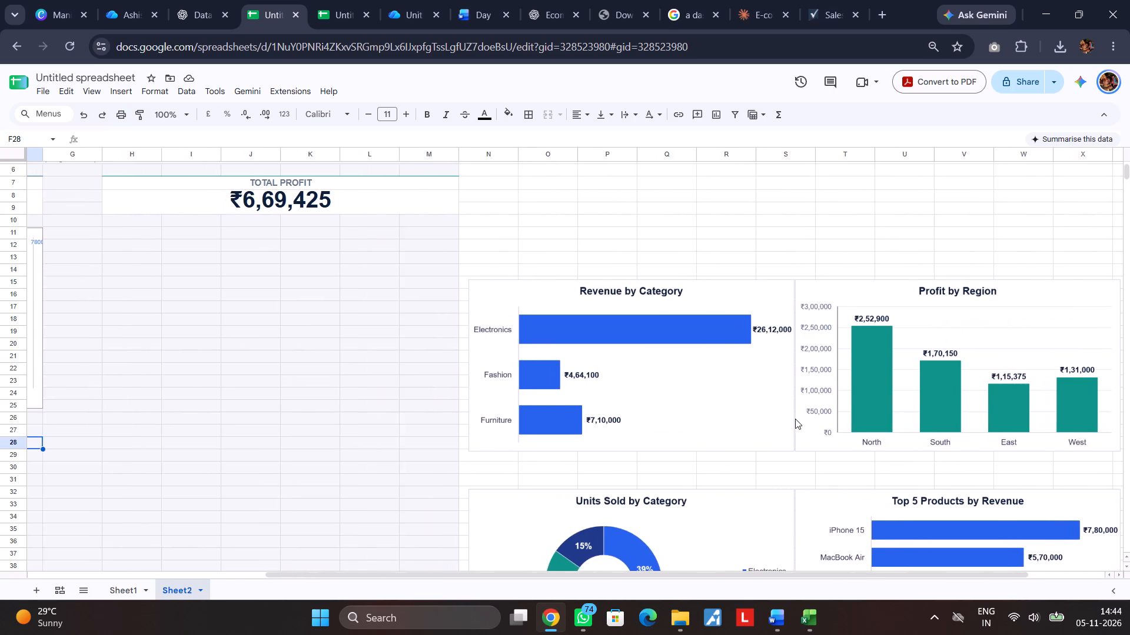
scroll(795, 419, "right", 2)
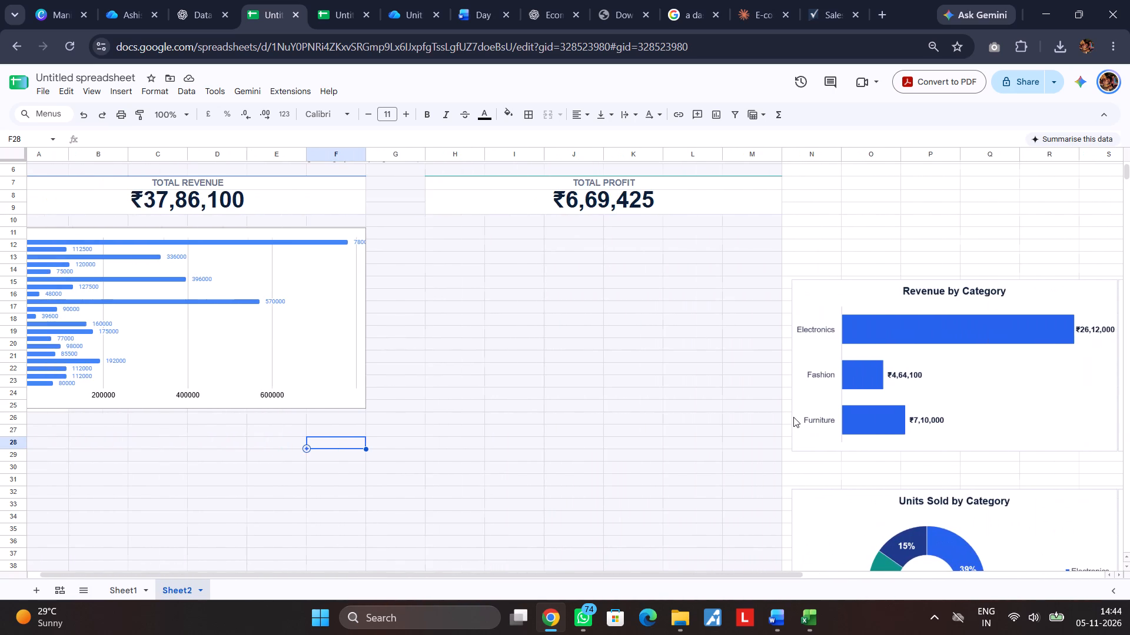
scroll(793, 417, "right", 1)
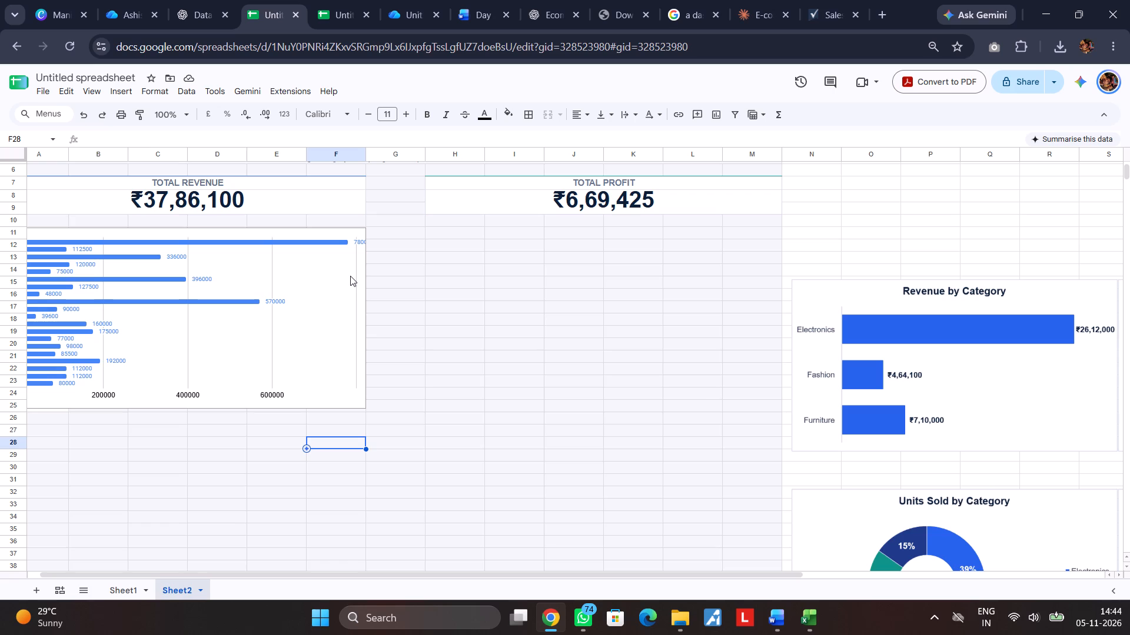
Delete the revenue bar chart under the Total Revenue card on Sheet2 and the revenue column chart on Sheet1.
left_click(350, 275)
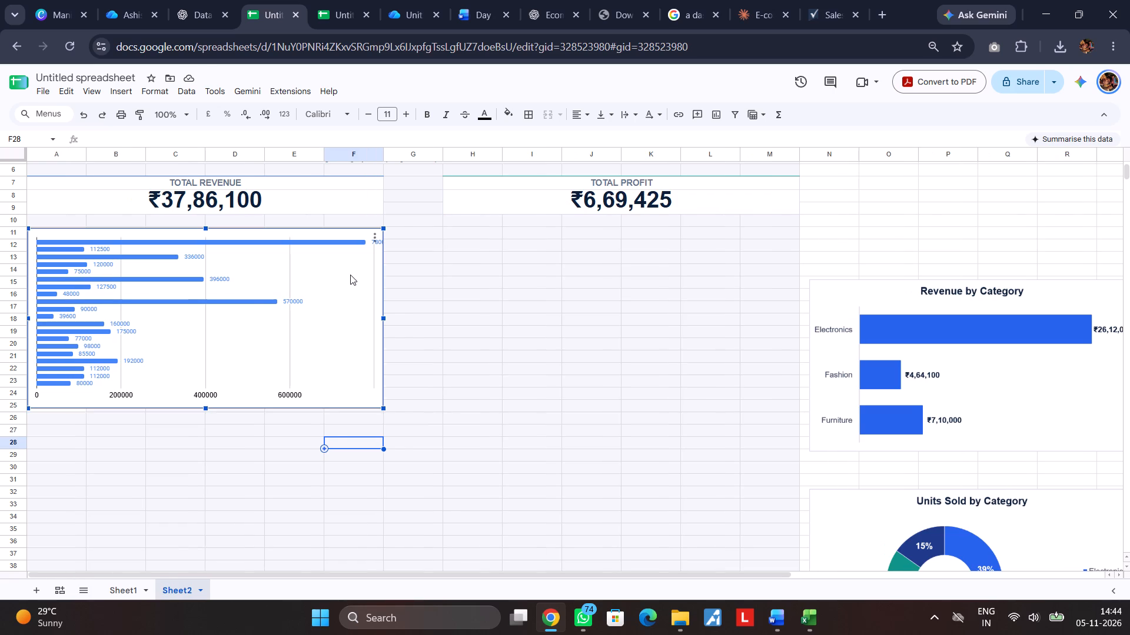
key("BackSpace")
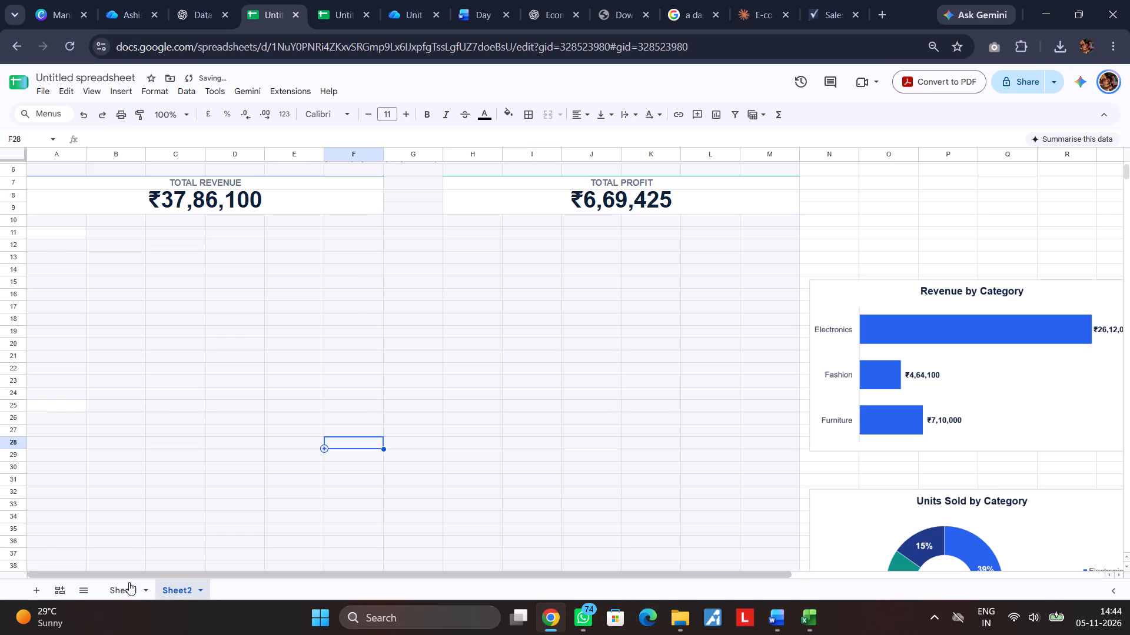
left_click(129, 582)
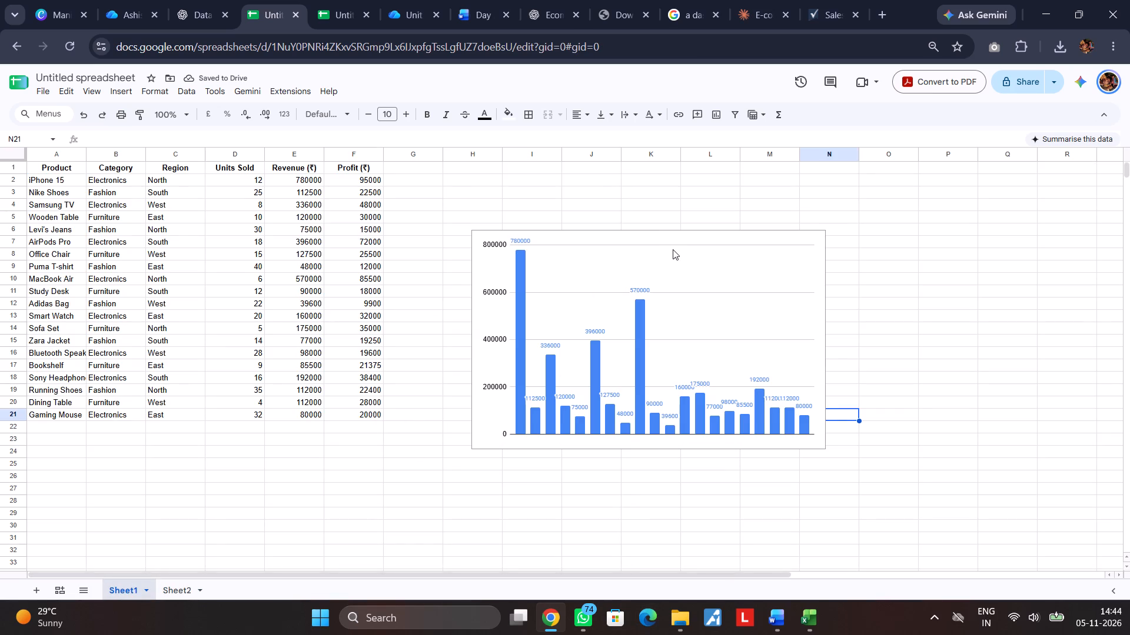
left_click(674, 248)
key("BackSpace")
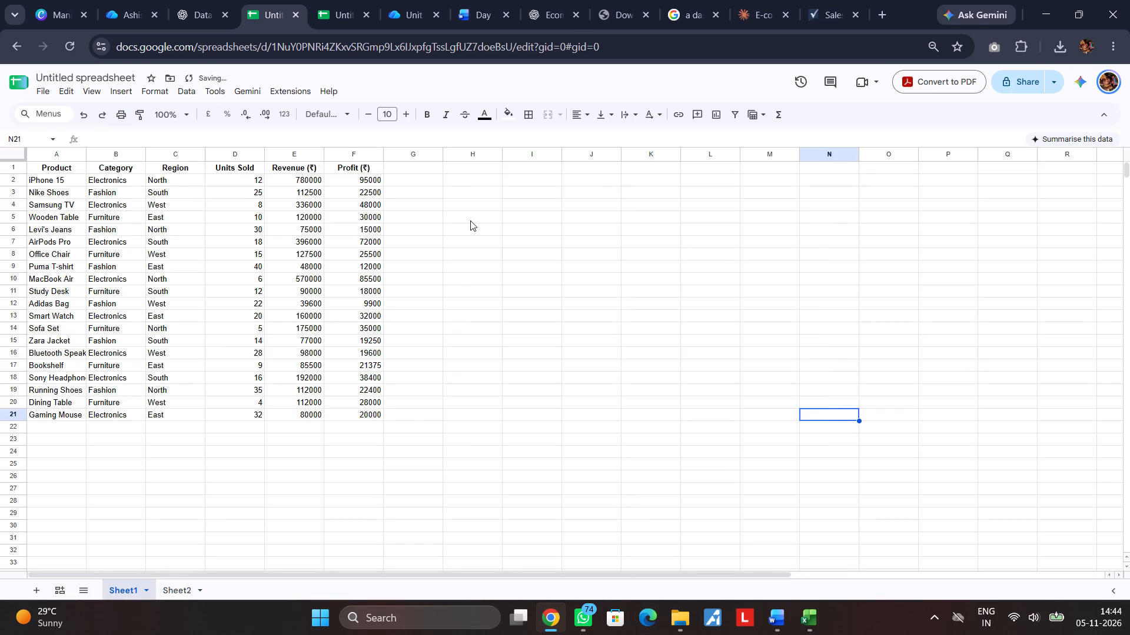
Insert a column chart from the Category and Revenue data, B1:B21 and E1:E21, and place it beside the Sheet1 table.
left_click_drag(113, 163, 110, 399)
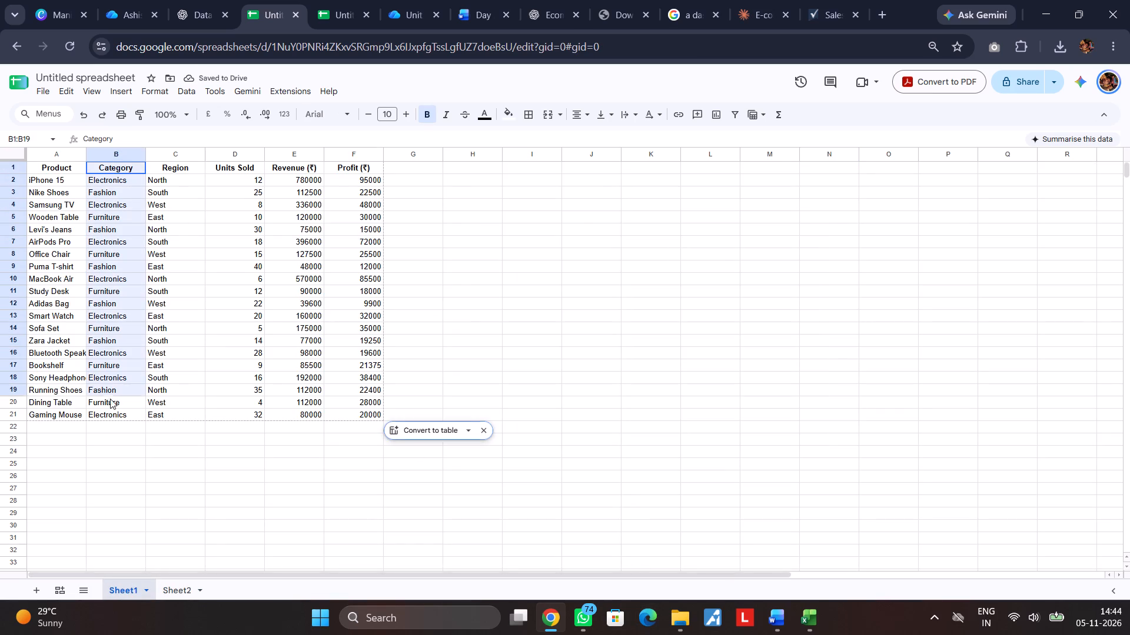
left_click_drag(110, 399, 111, 413)
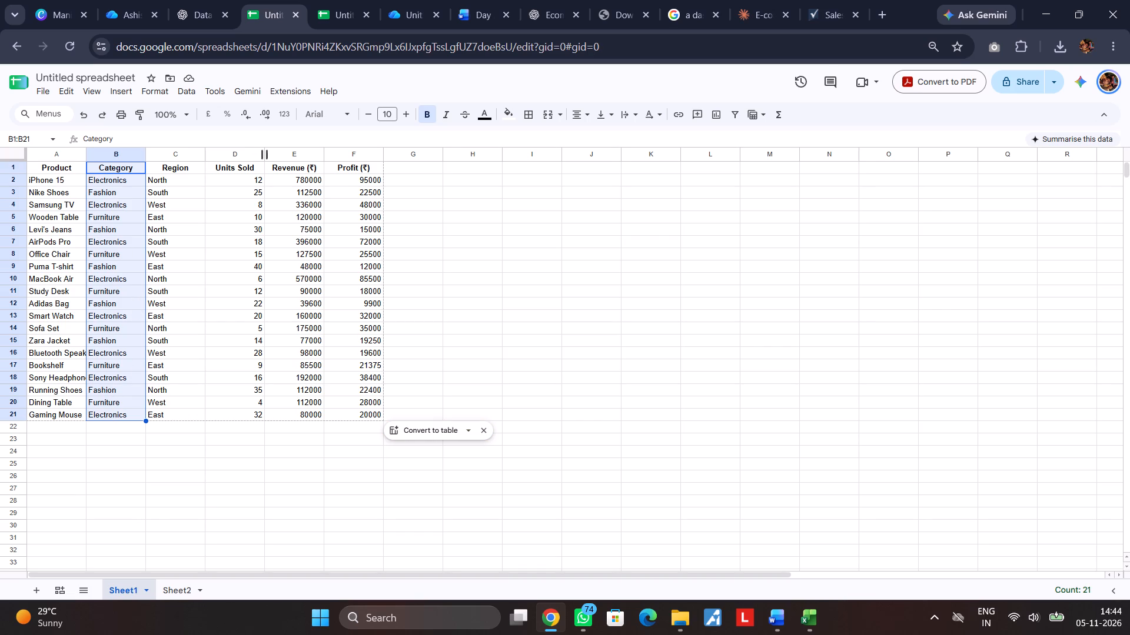
left_click_drag(300, 166, 315, 249, "ctrl")
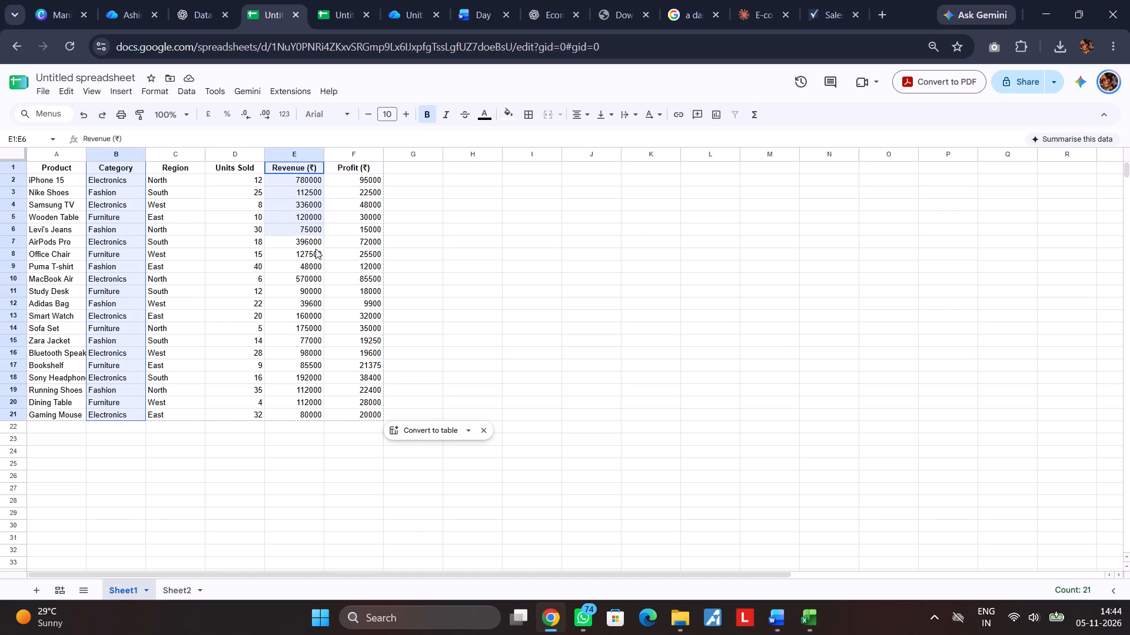
left_click_drag(315, 249, 301, 412, "ctrl")
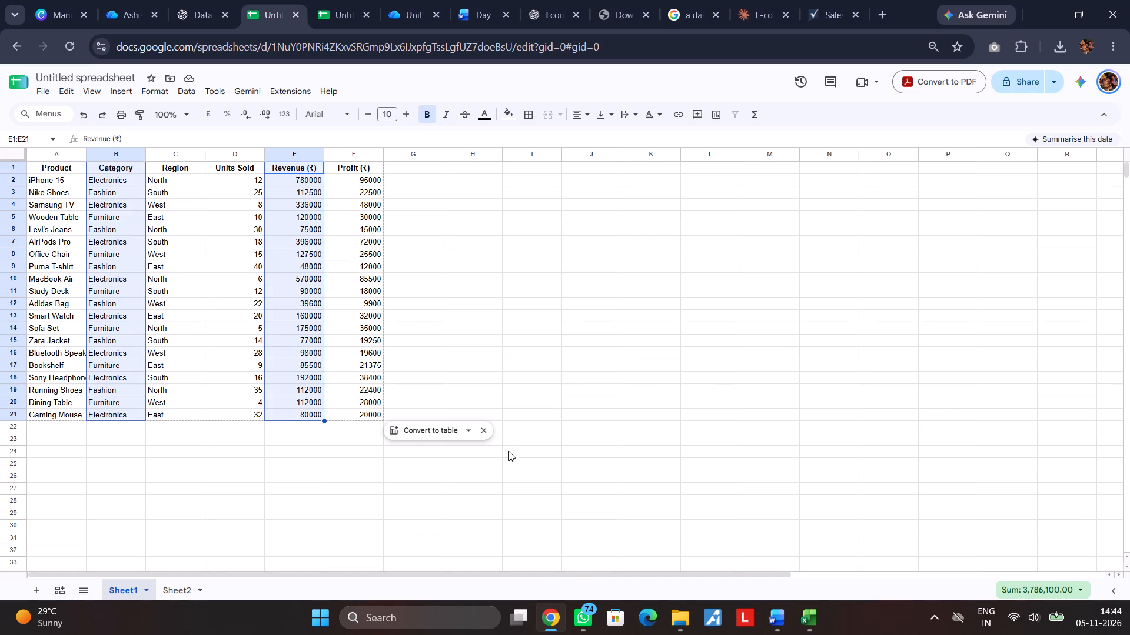
left_click(122, 93)
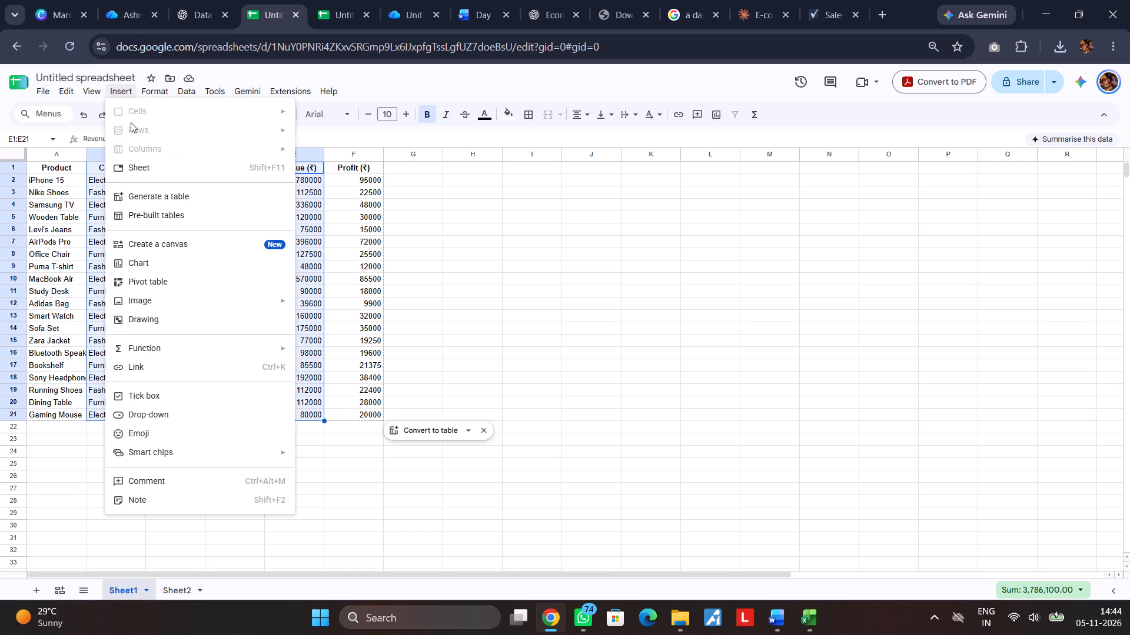
left_click(177, 268)
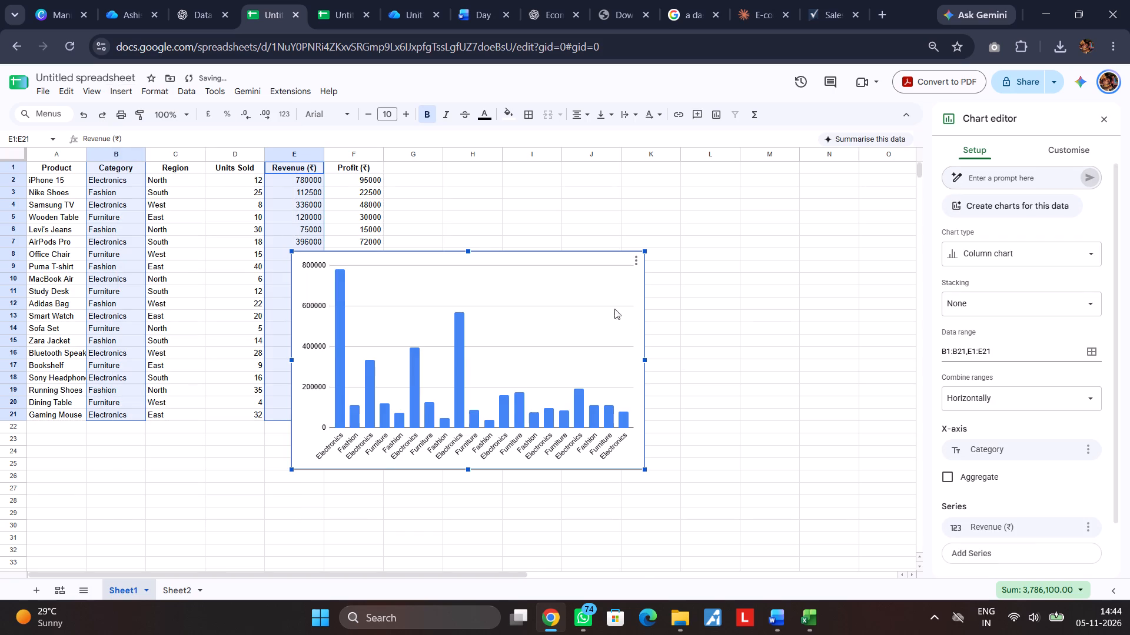
left_click_drag(559, 279, 739, 278)
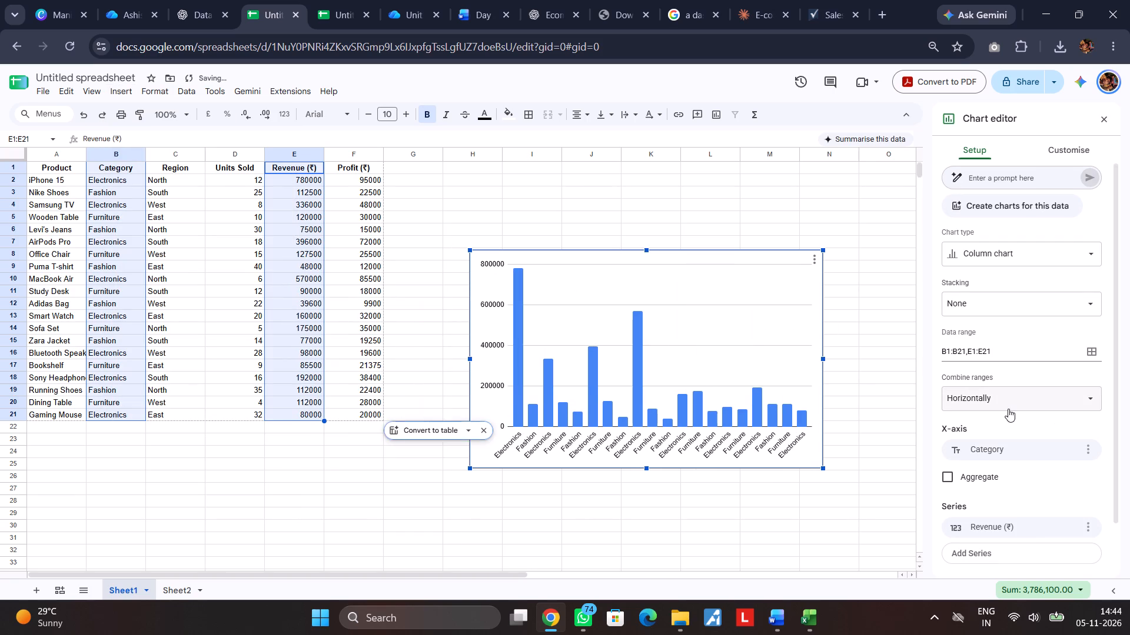
Aggregate the new chart's revenue by category and shorten the chart so it ends at row 22.
scroll(1008, 409, "down", 3)
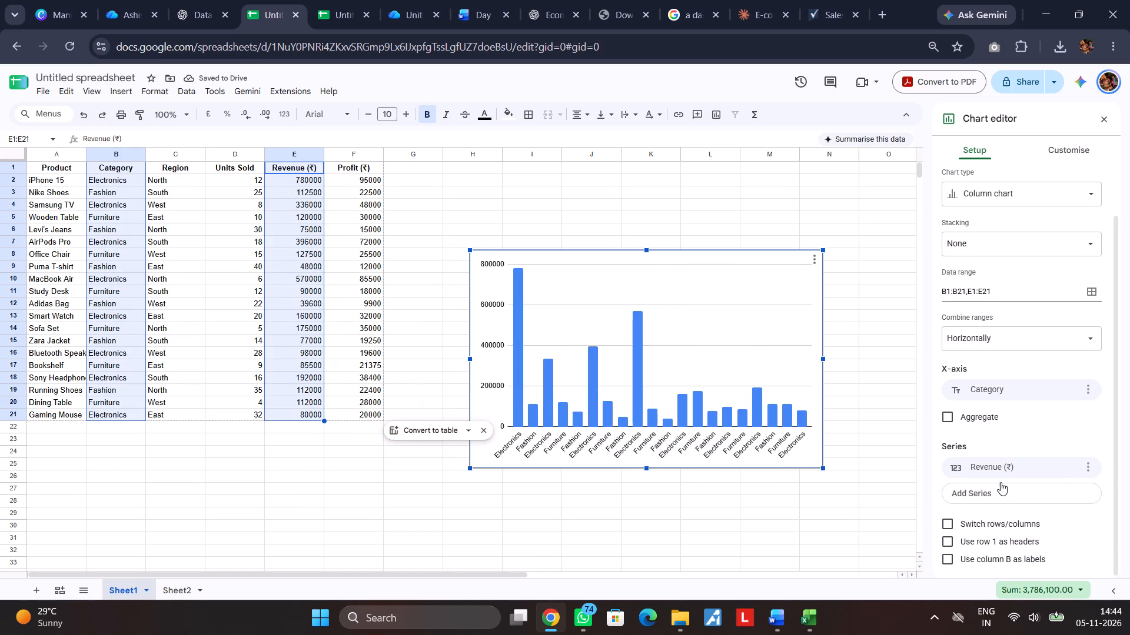
scroll(1001, 484, "down", 2)
left_click(947, 421)
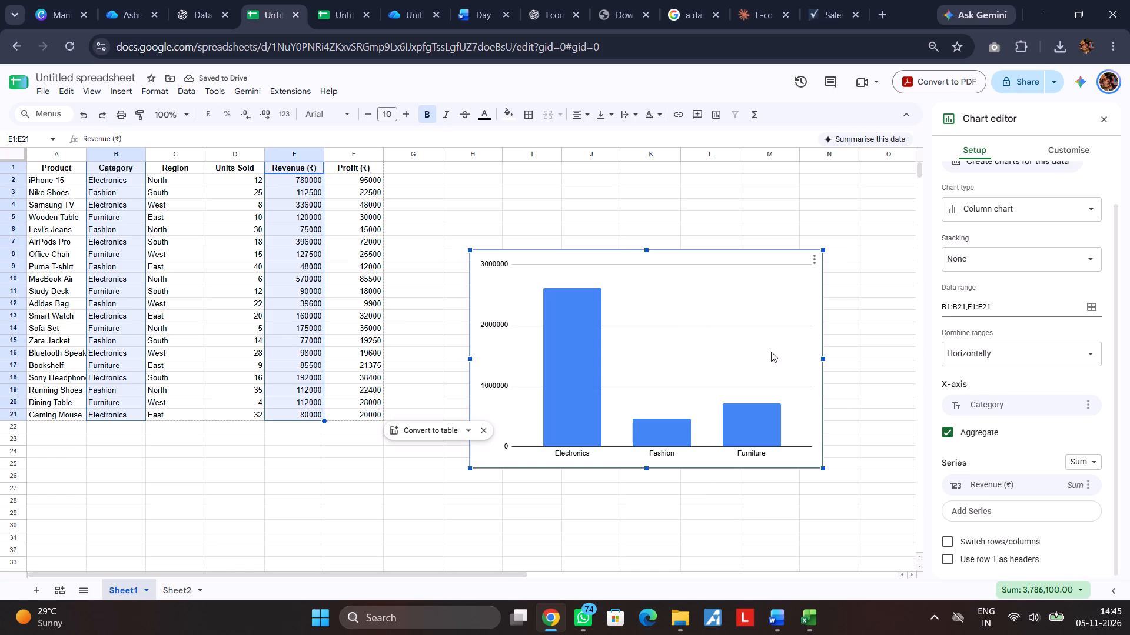
left_click(649, 468)
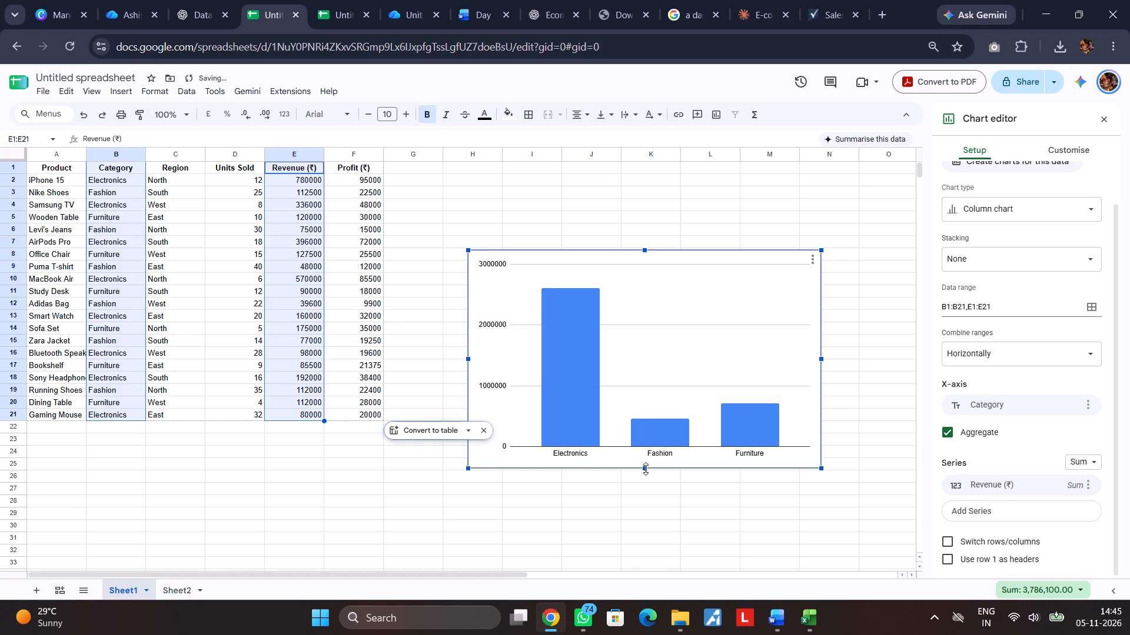
left_click_drag(646, 469, 652, 429)
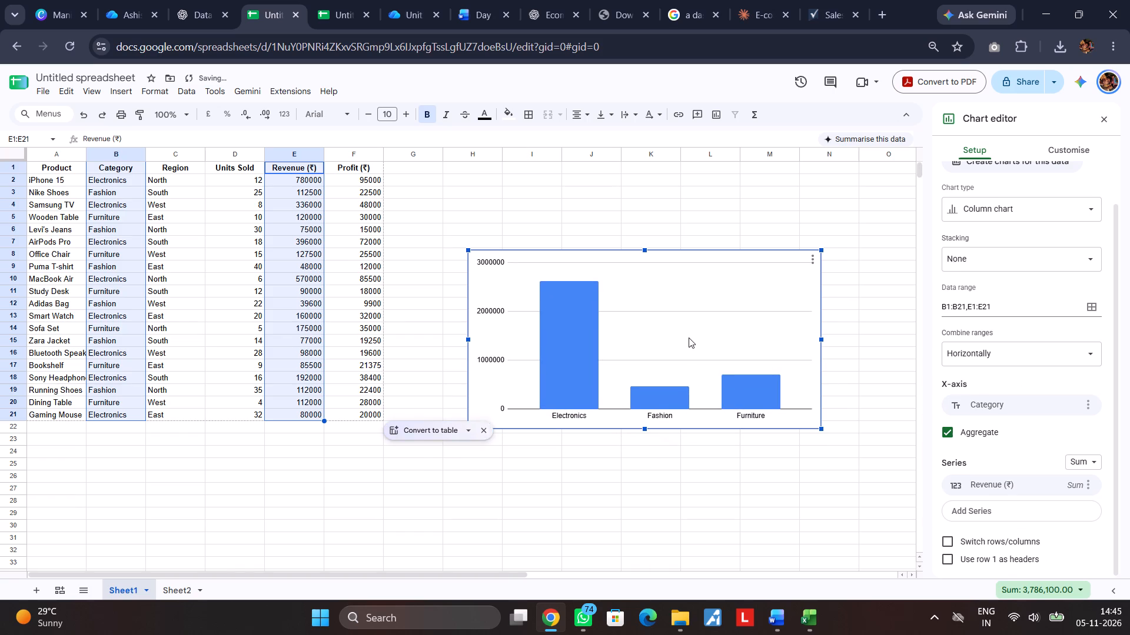
Copy the aggregated category revenue chart to Sheet2 and place it under the Total Revenue card, starting at row 11.
key("ctrl+c")
left_click(196, 596)
left_click(436, 388)
key("ctrl+v")
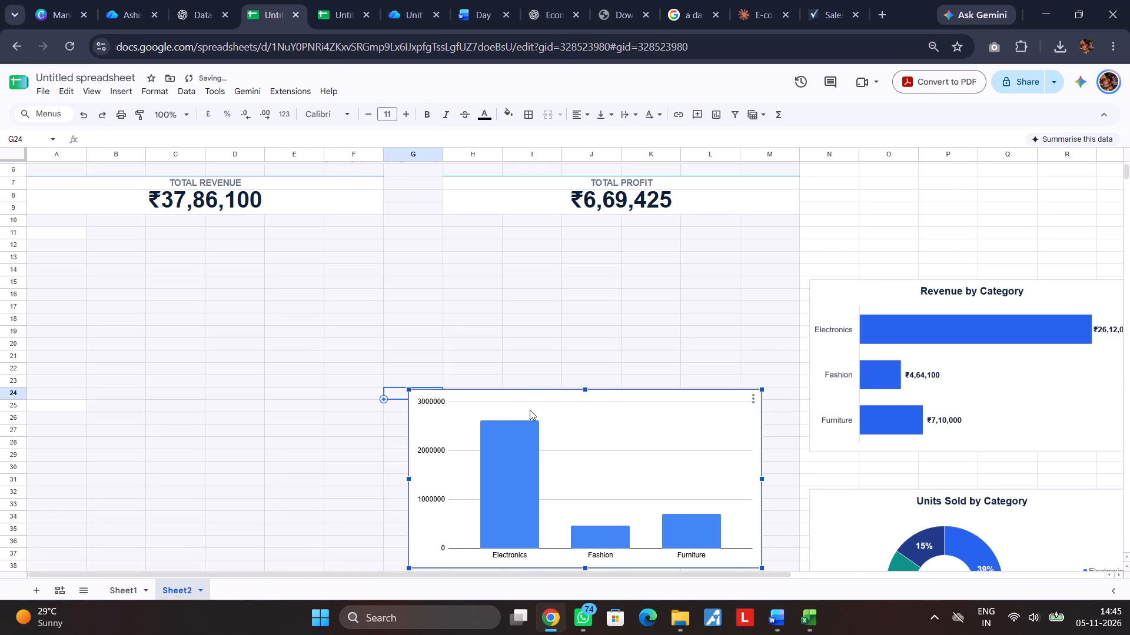
left_click(594, 397)
left_click_drag(616, 397, 235, 240)
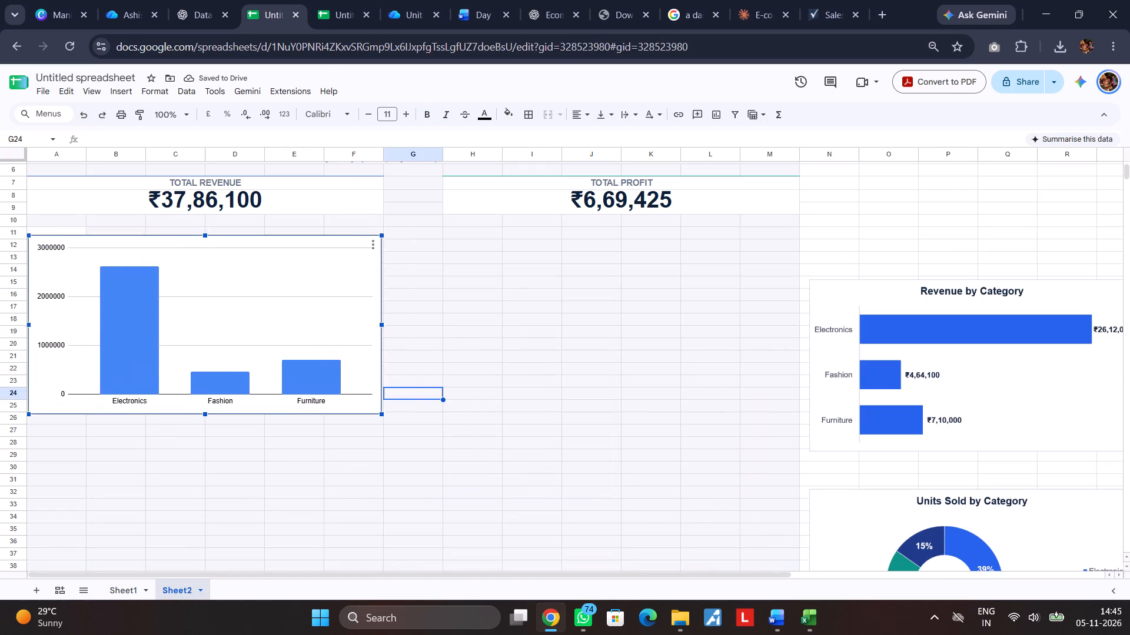
left_click_drag(235, 240, 234, 232)
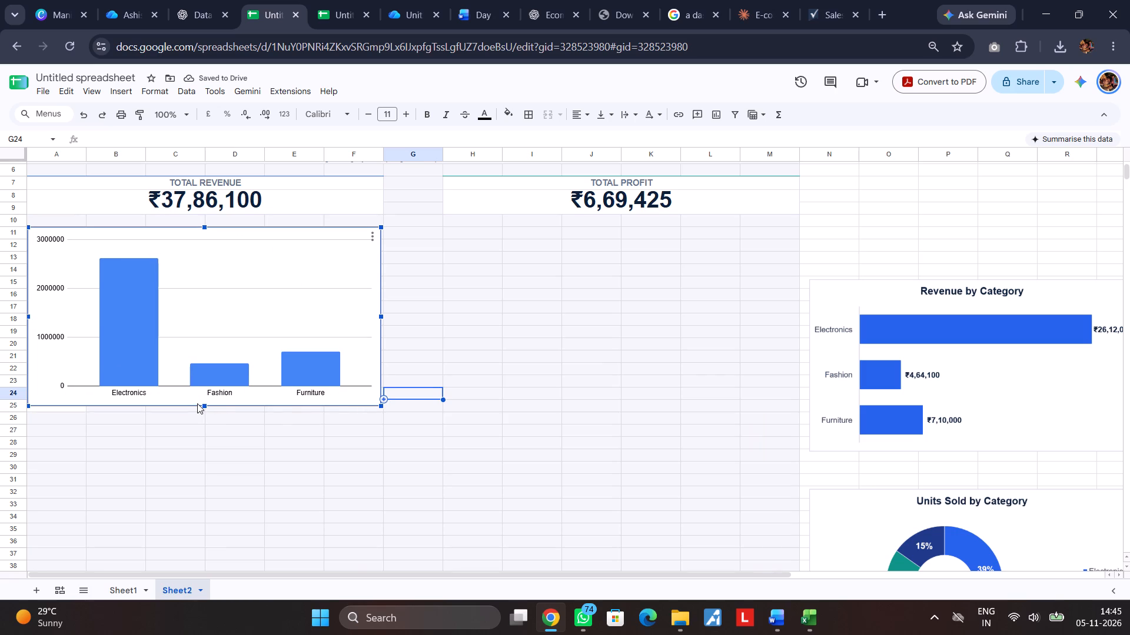
Resize the chart under the Total Revenue card to span columns A to F and rows 12 to 24.
left_click_drag(203, 405, 208, 376)
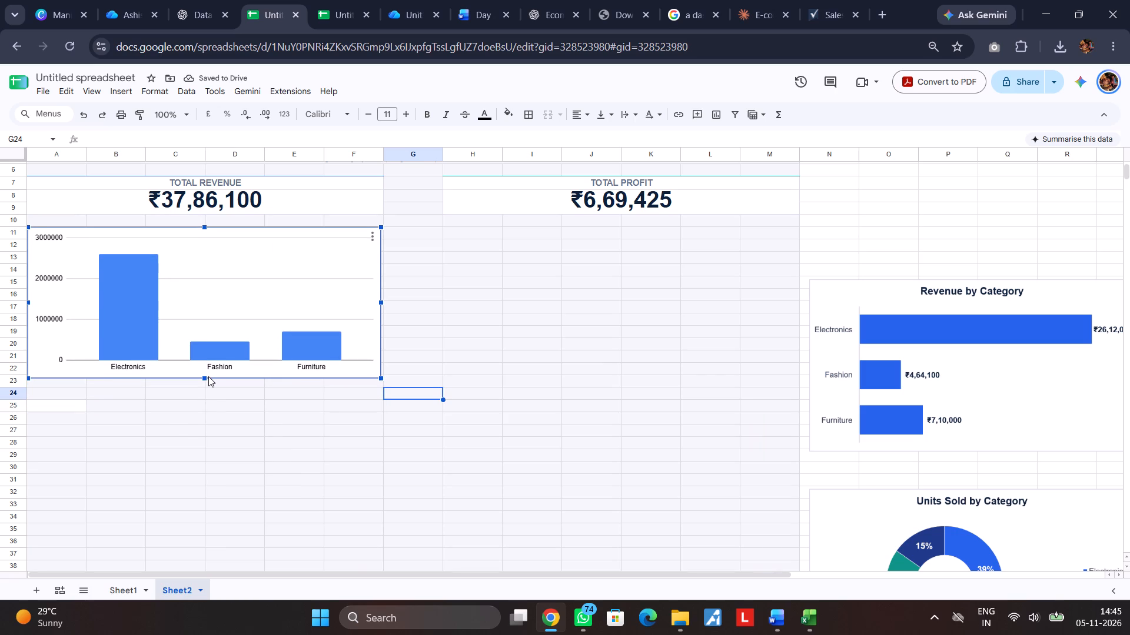
left_click_drag(208, 376, 206, 396)
scroll(640, 409, "right", 1)
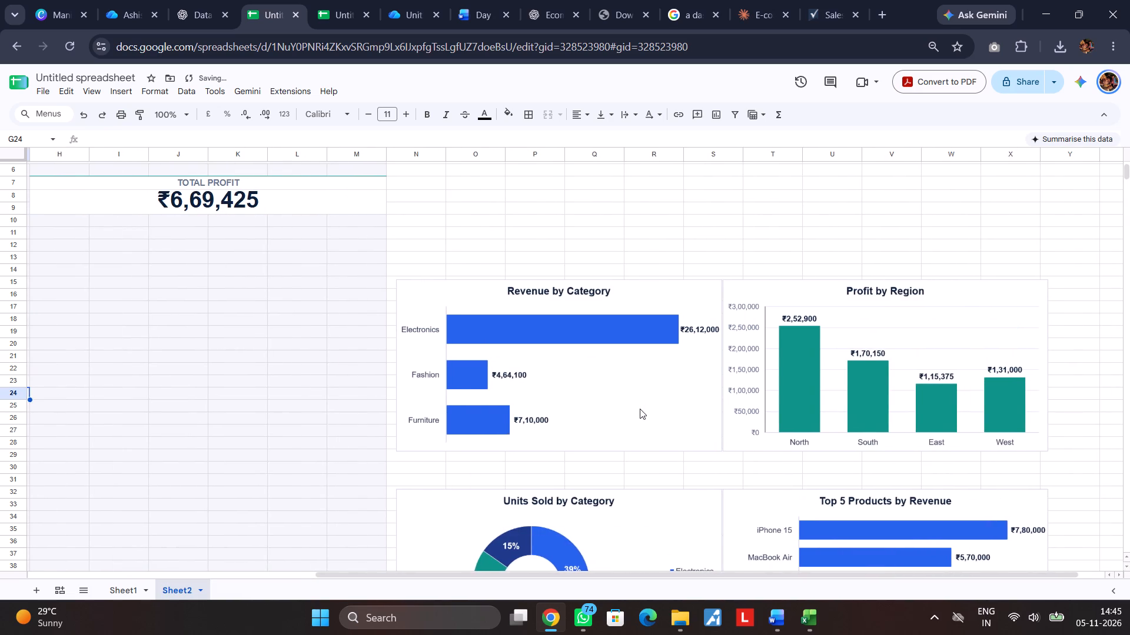
scroll(640, 409, "right", 1)
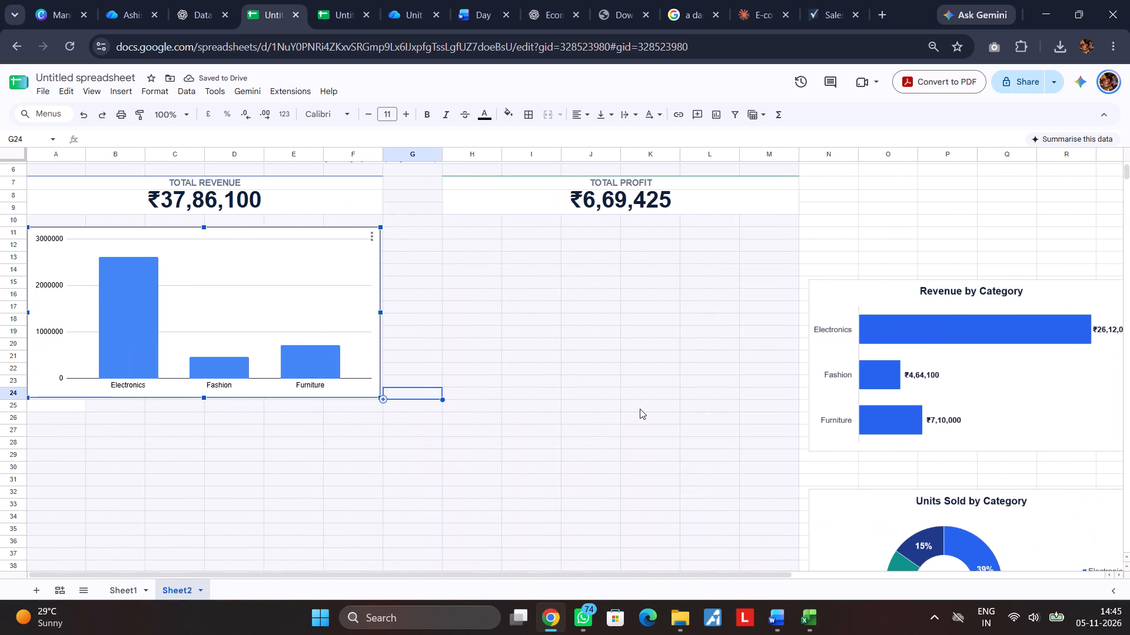
left_click(428, 278)
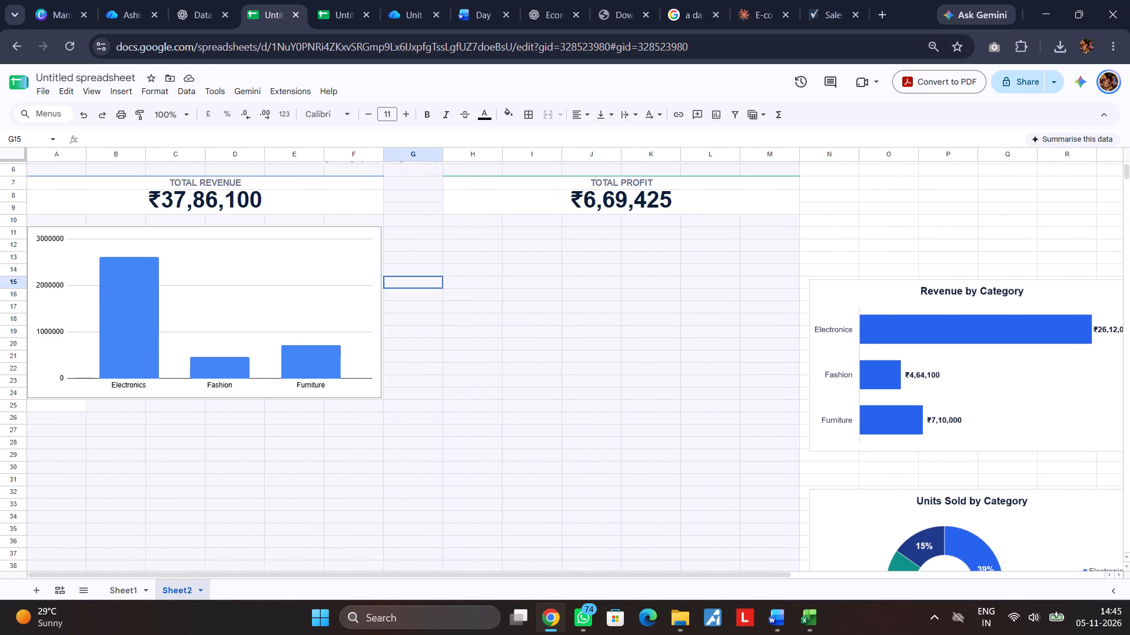
left_click(433, 379)
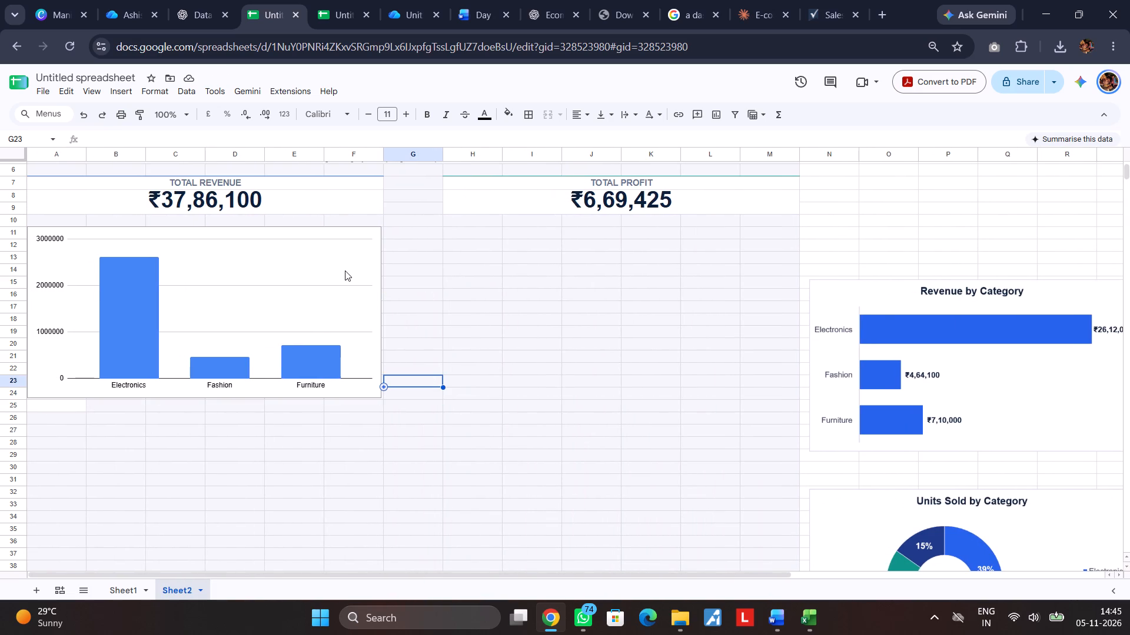
left_click(344, 269)
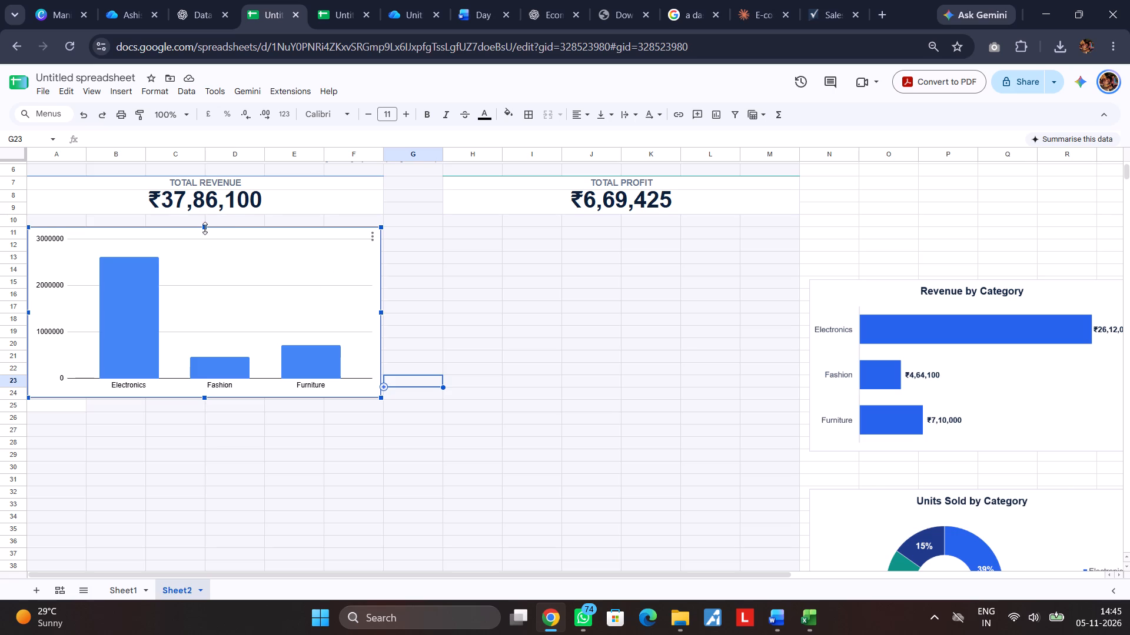
left_click_drag(205, 228, 202, 208)
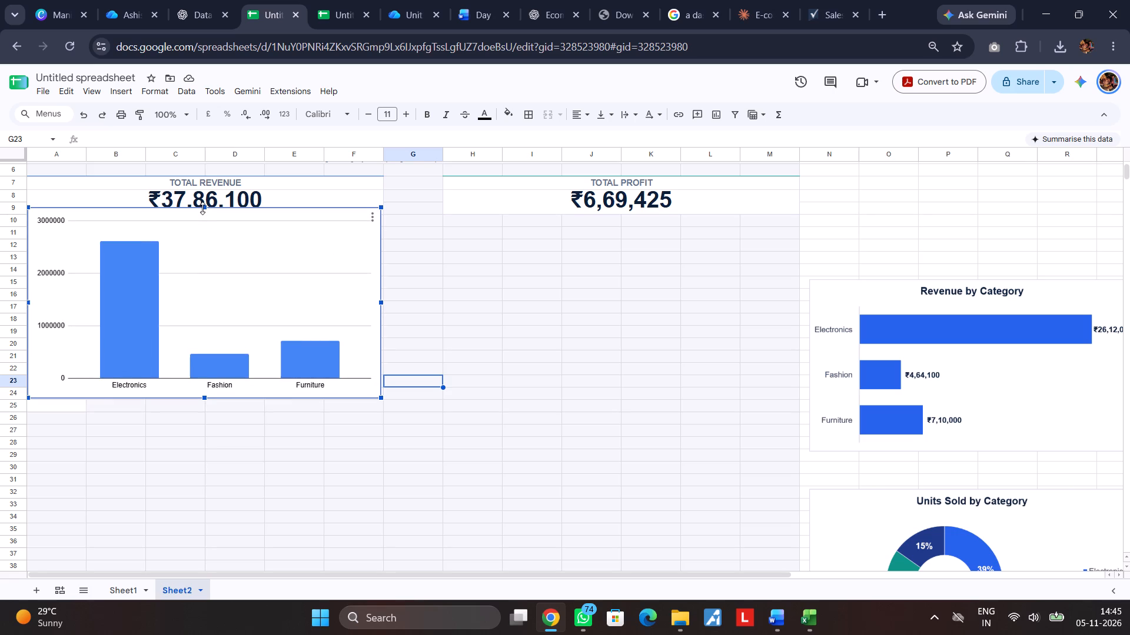
left_click_drag(202, 208, 200, 240)
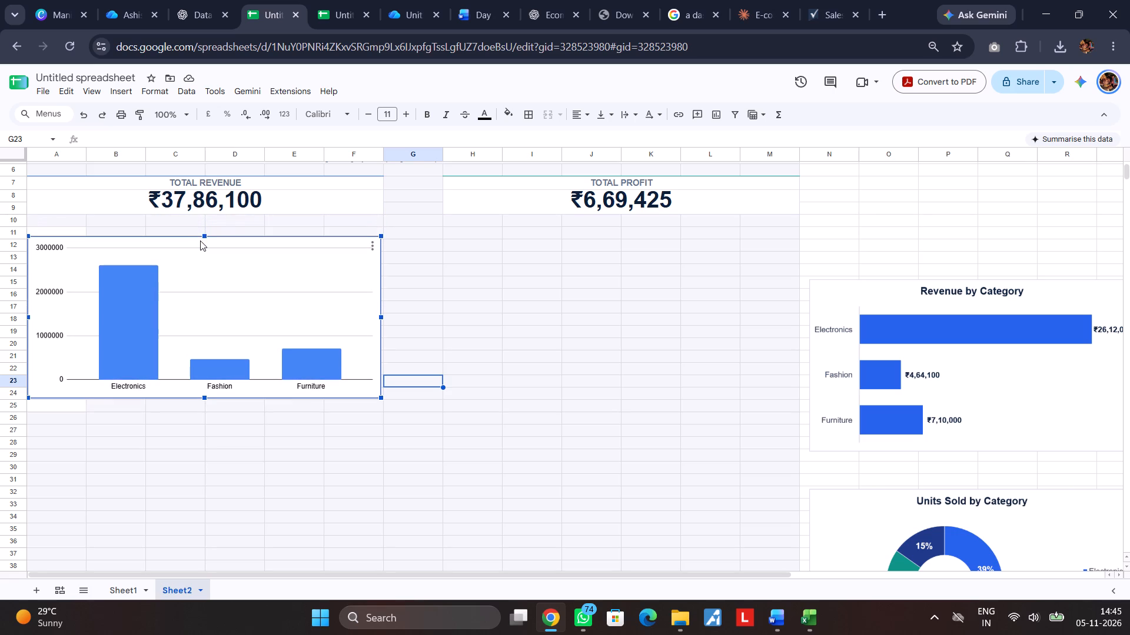
left_click_drag(200, 240, 202, 239)
left_click(383, 318)
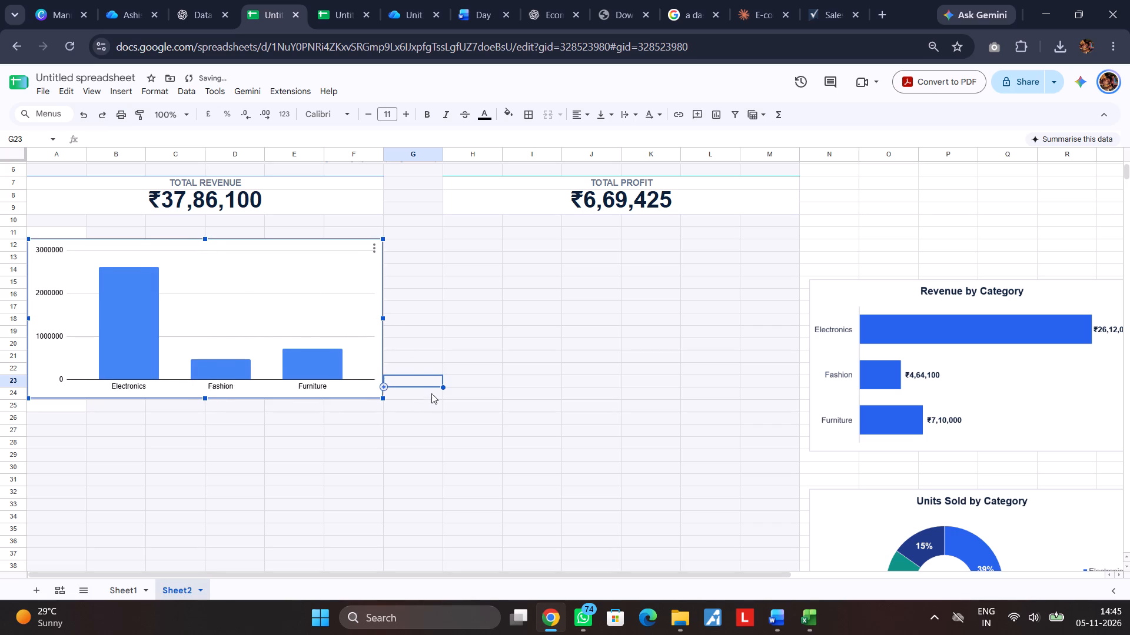
left_click(426, 407)
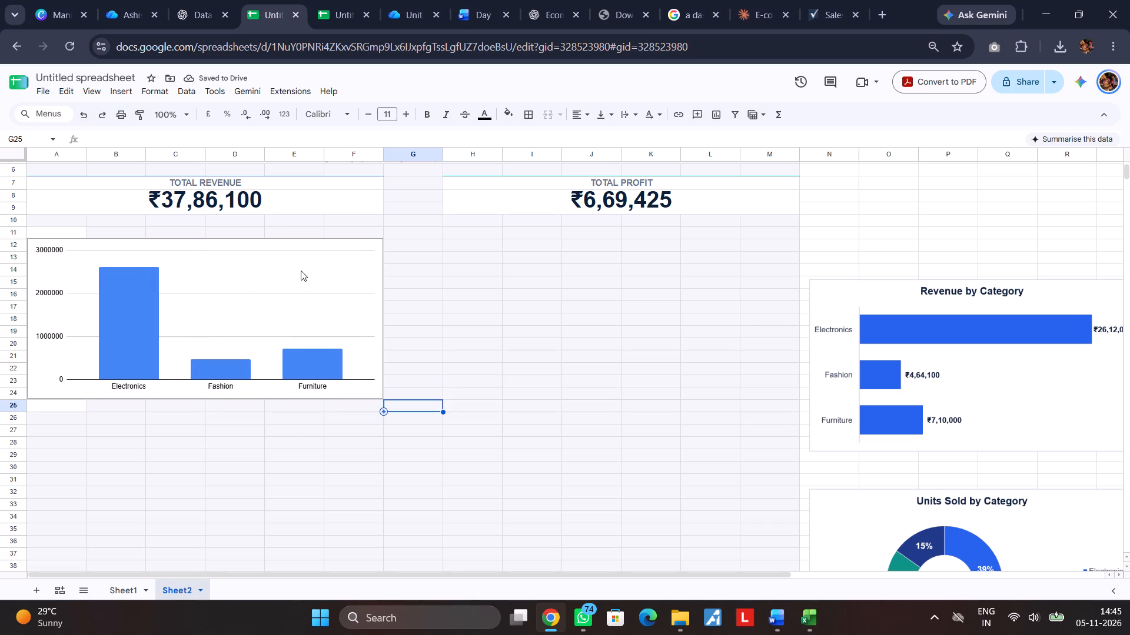
Insert a chart on Sheet1 from the Region and Profit data, C1:C21 and F1:F21.
scroll(747, 427, "right", 1)
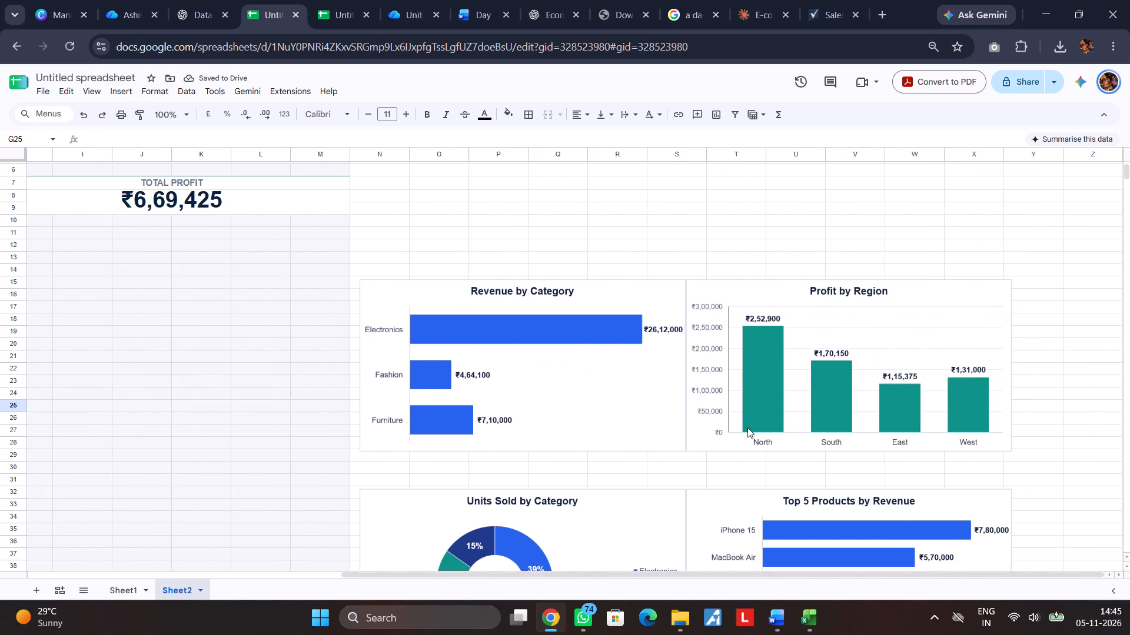
scroll(747, 427, "right", 1)
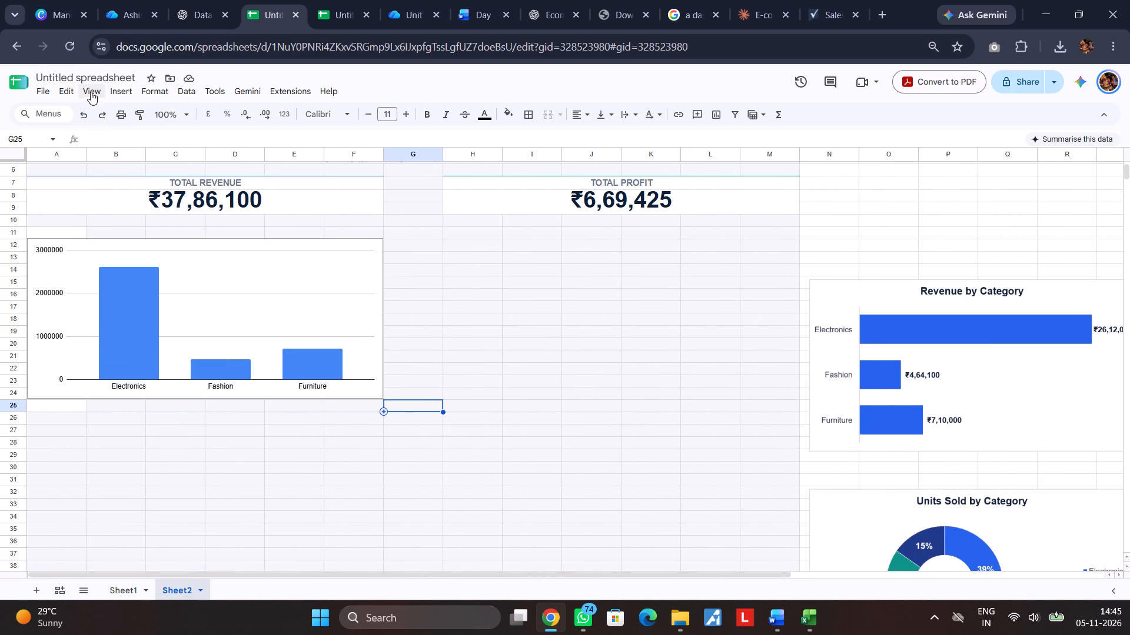
left_click(128, 592)
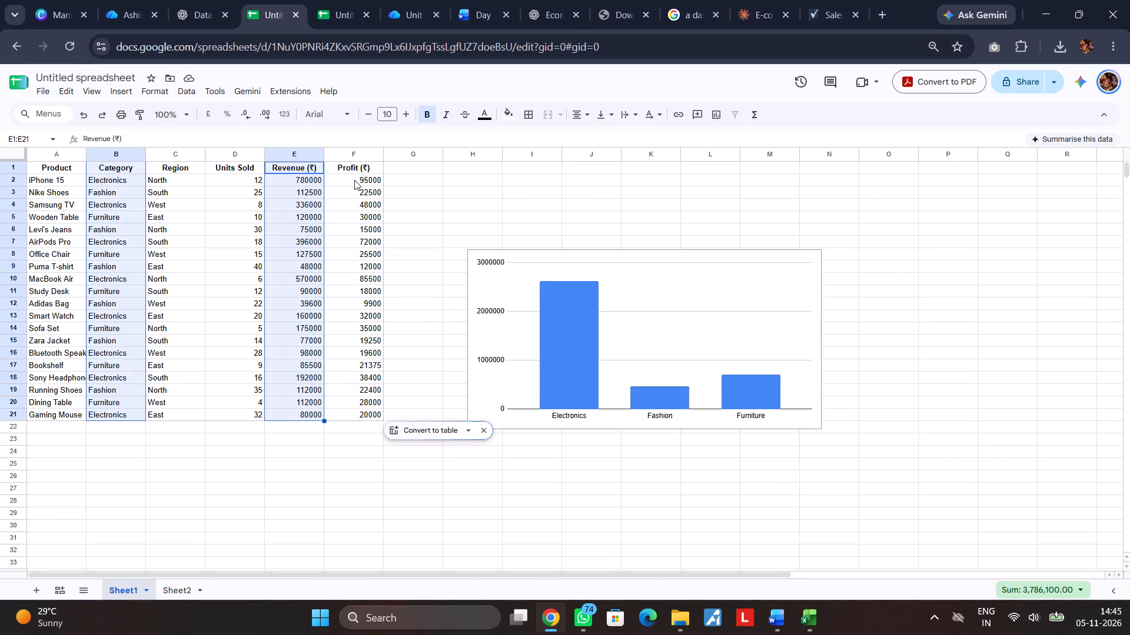
left_click_drag(168, 163, 185, 411)
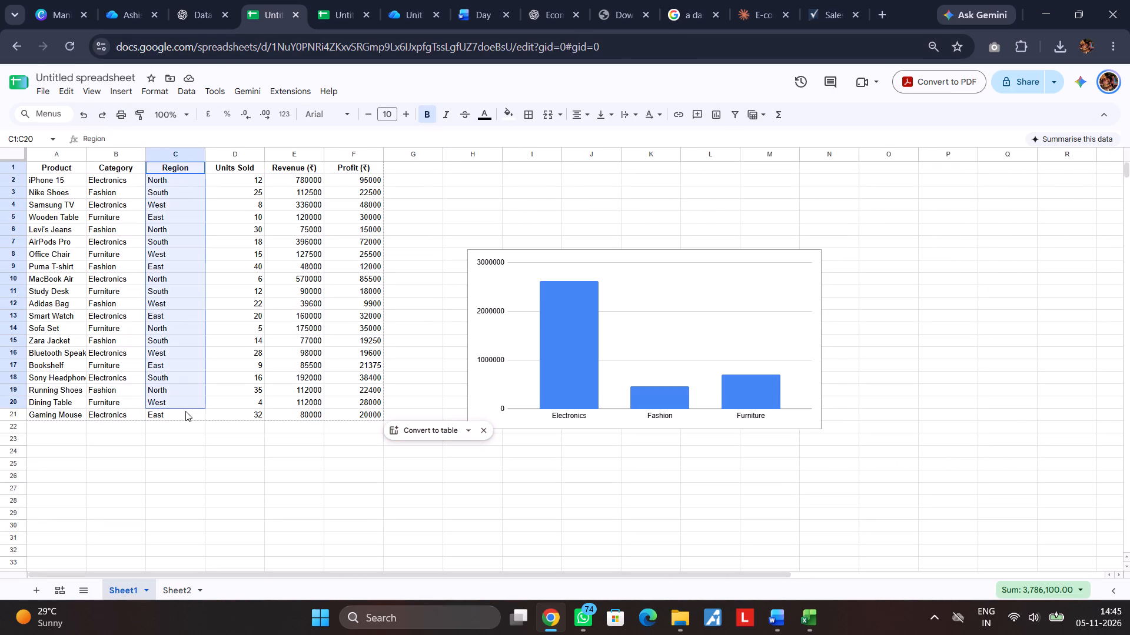
left_click_drag(185, 411, 185, 415)
left_click_drag(355, 164, 353, 401, "ctrl")
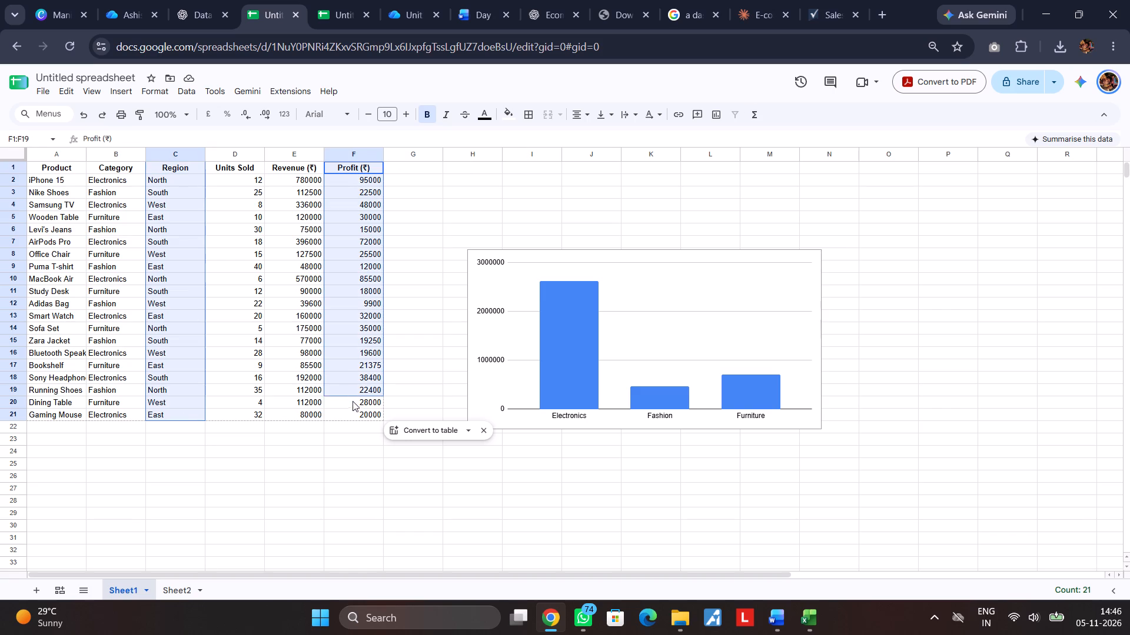
left_click_drag(353, 401, 353, 413, "ctrl")
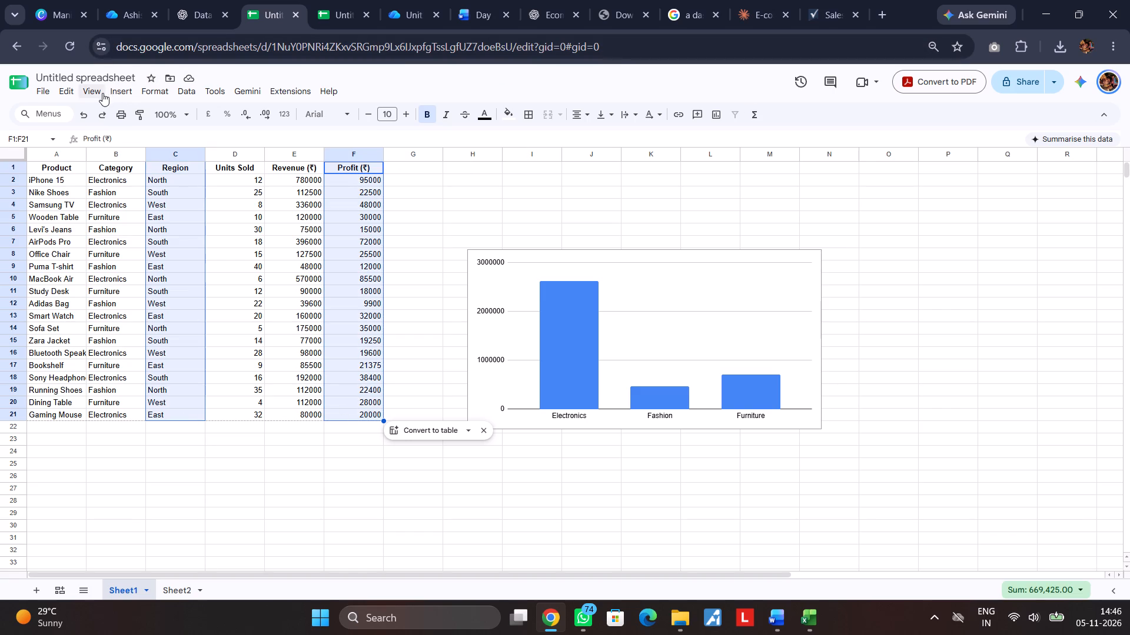
left_click(131, 91)
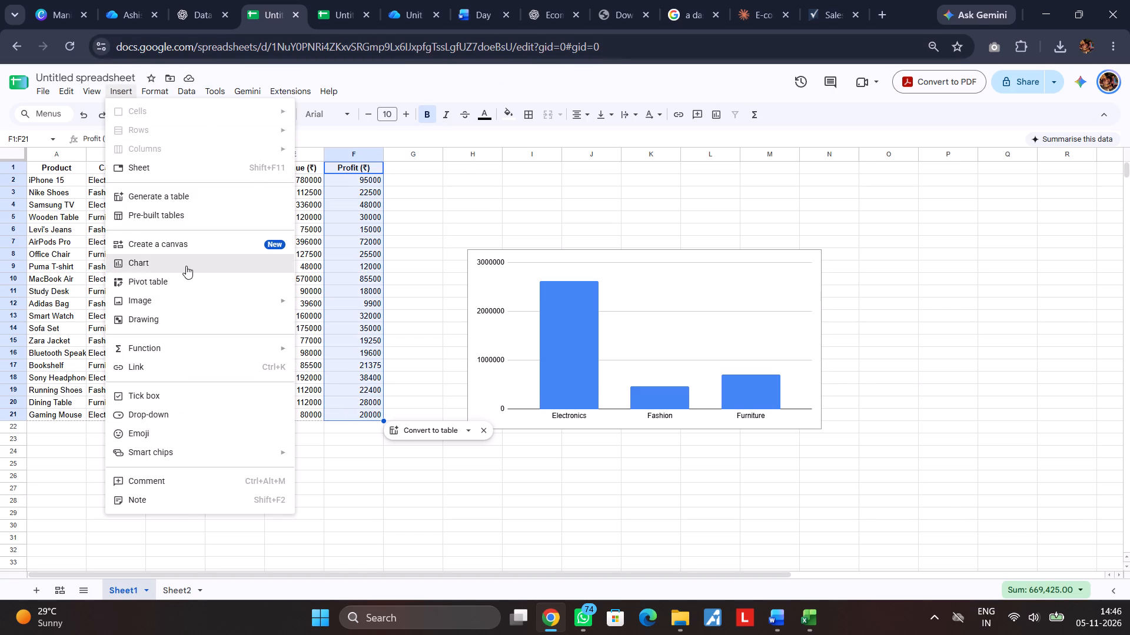
left_click(186, 266)
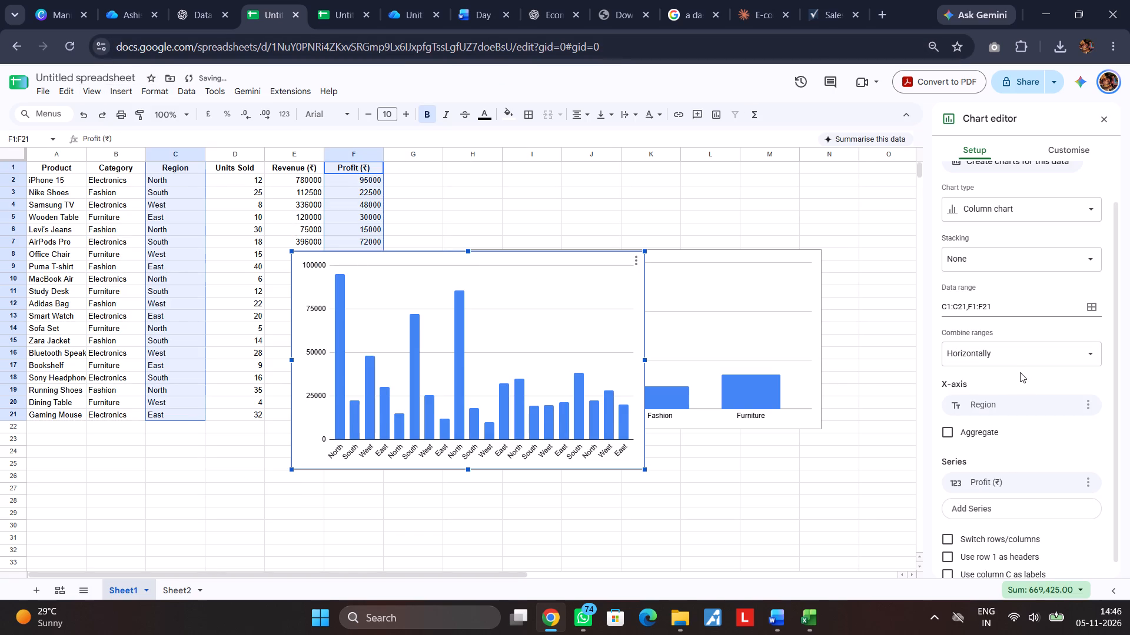
Change the new profit chart to a stacked bar chart and aggregate its profit by region.
scroll(1018, 379, "up", 2)
left_click(1037, 259)
scroll(1008, 468, "down", 2)
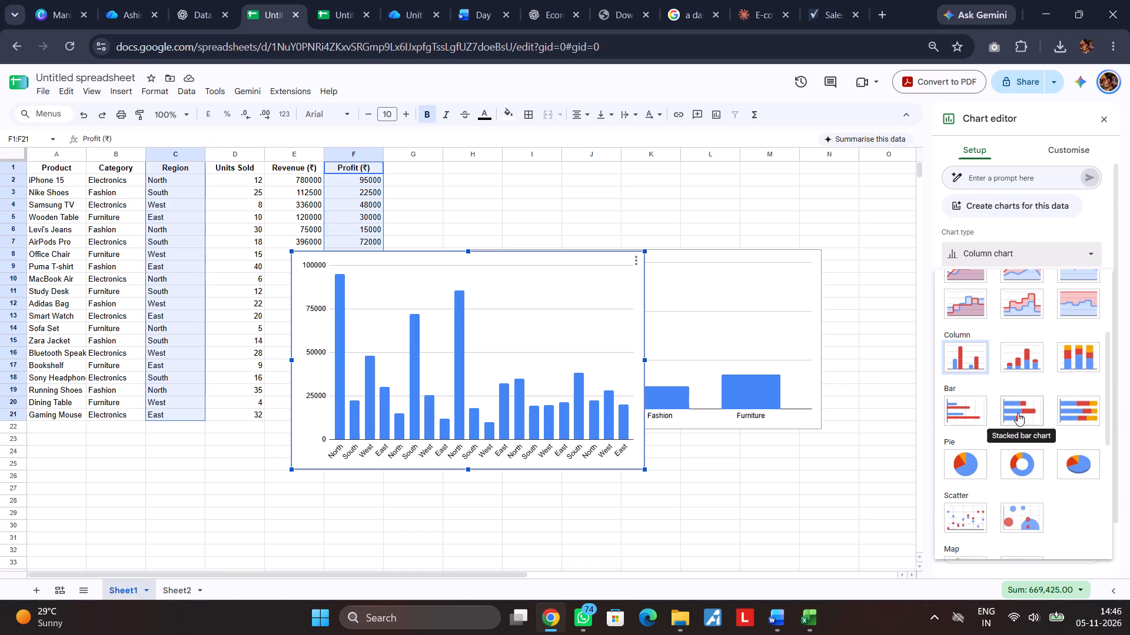
left_click(1018, 413)
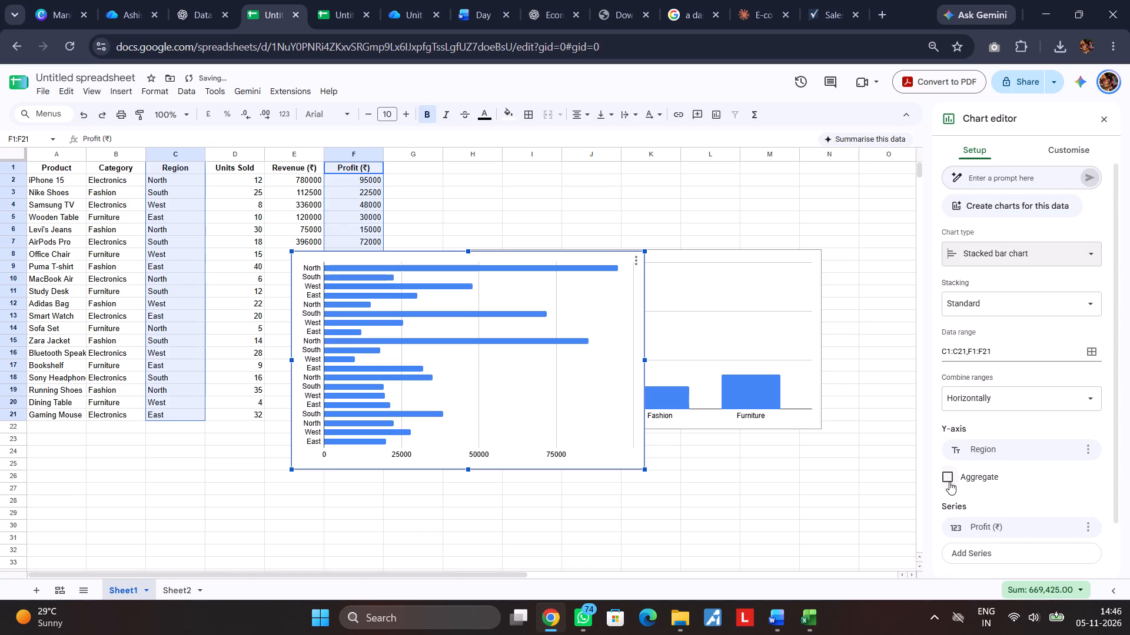
left_click(949, 479)
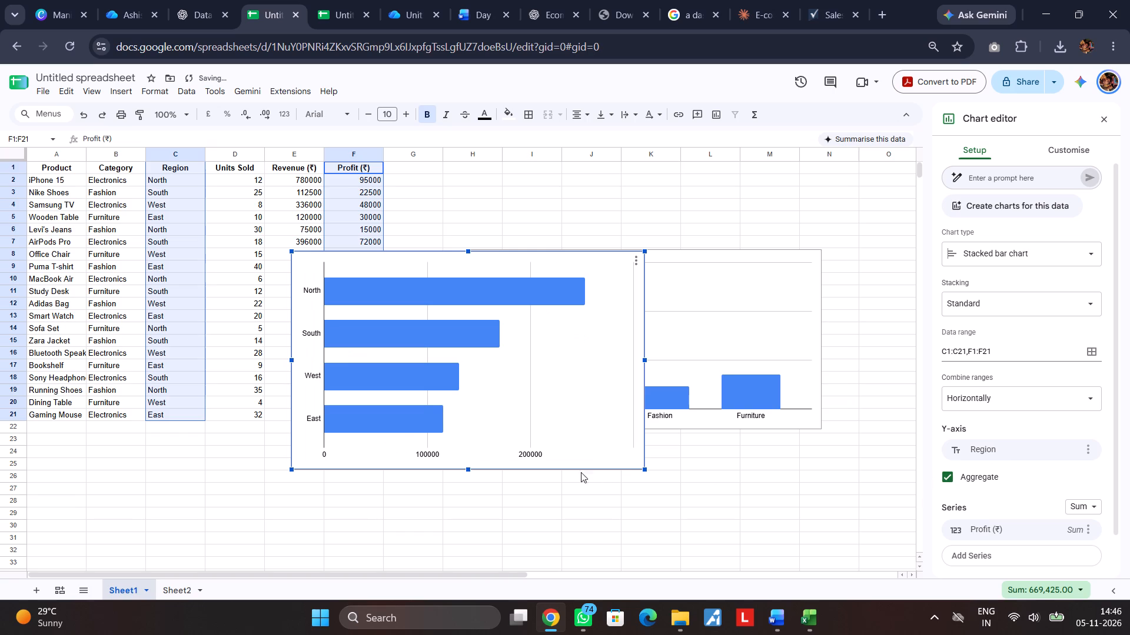
Resize the regional profit chart to match the category revenue chart and place it directly below that chart on Sheet1.
left_click_drag(468, 470, 476, 428)
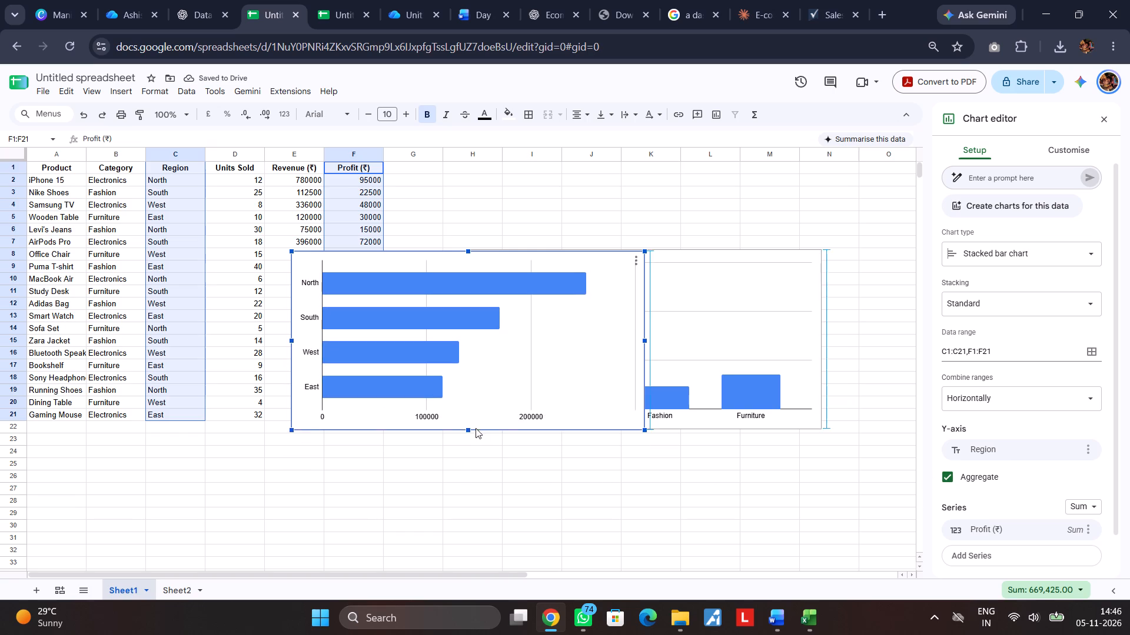
left_click_drag(476, 428, 481, 409)
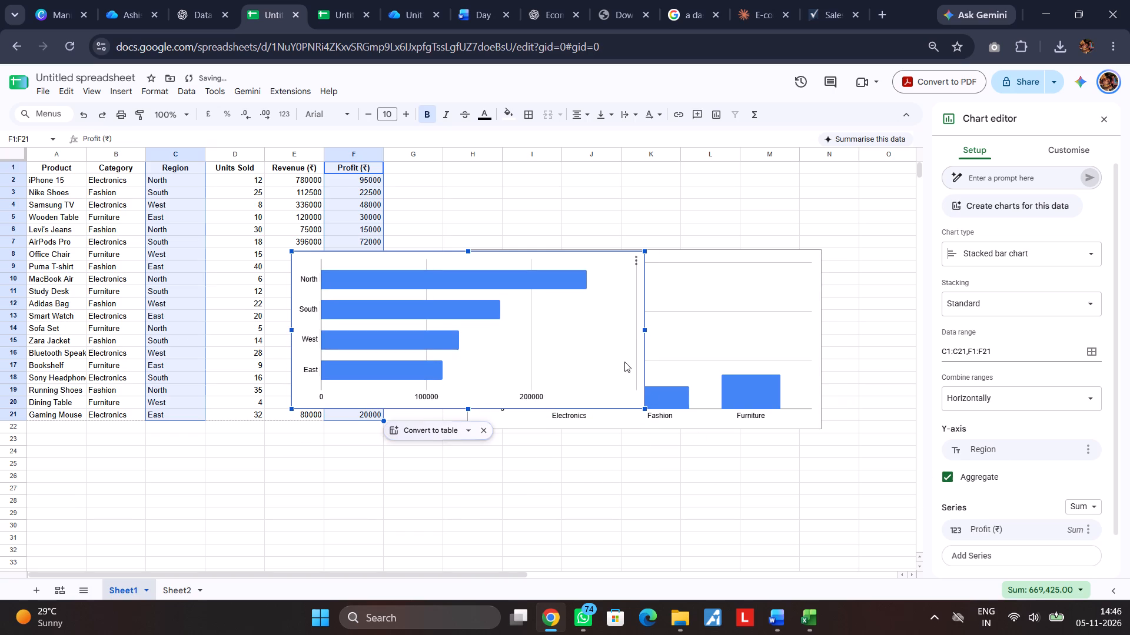
left_click_drag(601, 341, 792, 345)
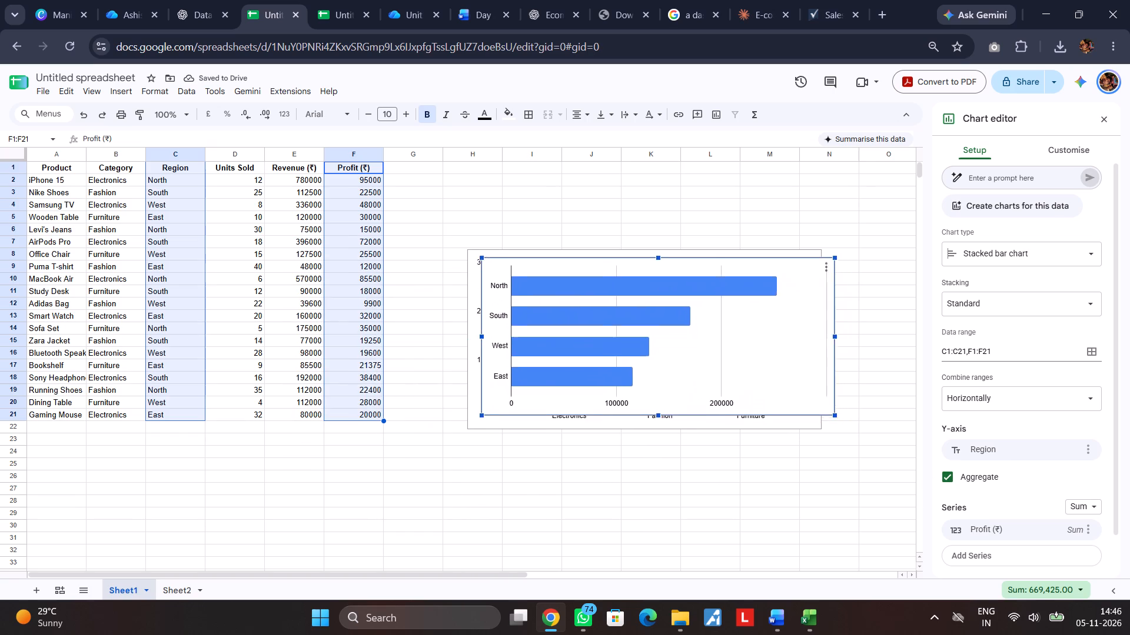
left_click_drag(792, 345, 782, 339)
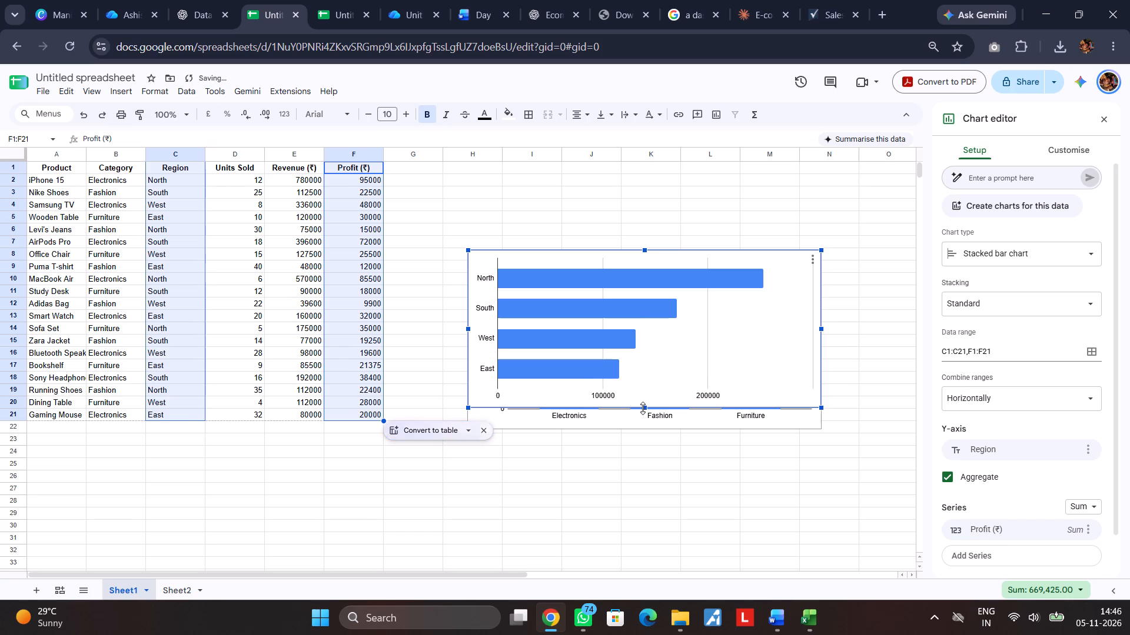
left_click_drag(643, 408, 649, 427)
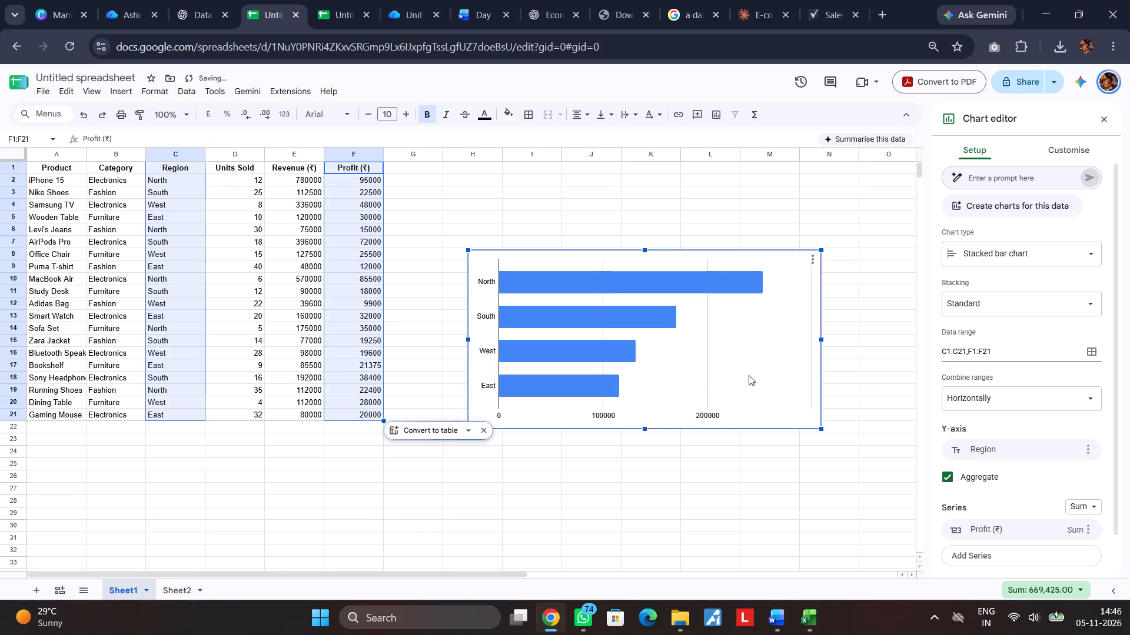
left_click_drag(739, 364, 739, 562)
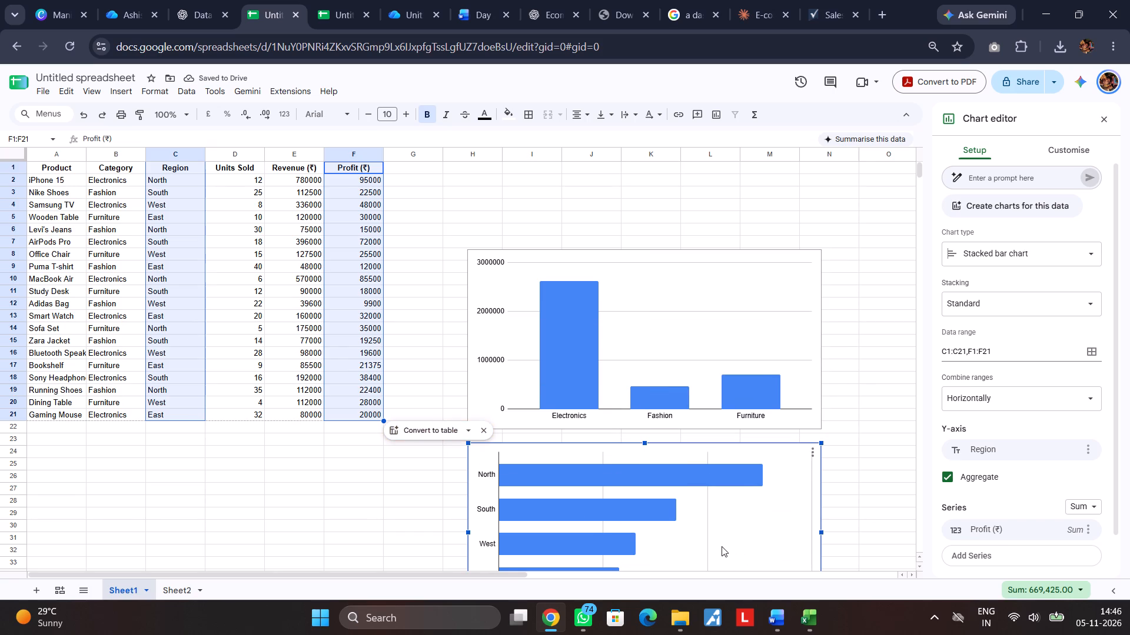
Copy the regional profit chart to Sheet2 and place it under the Total Profit card, across columns H to M starting at row 12.
key("ctrl+c")
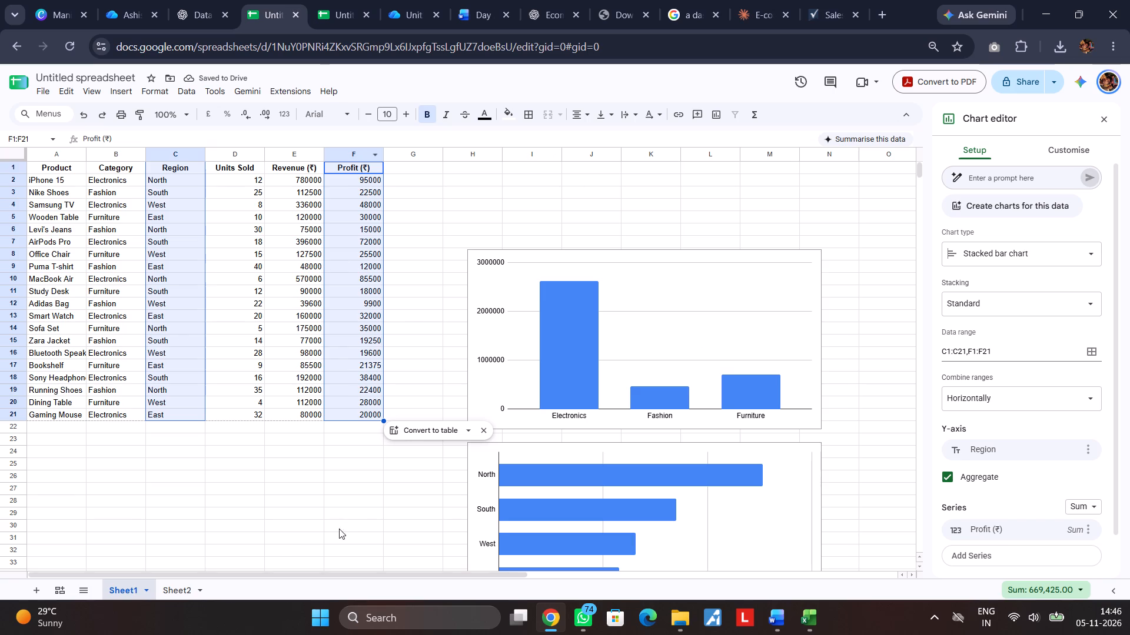
left_click(182, 586)
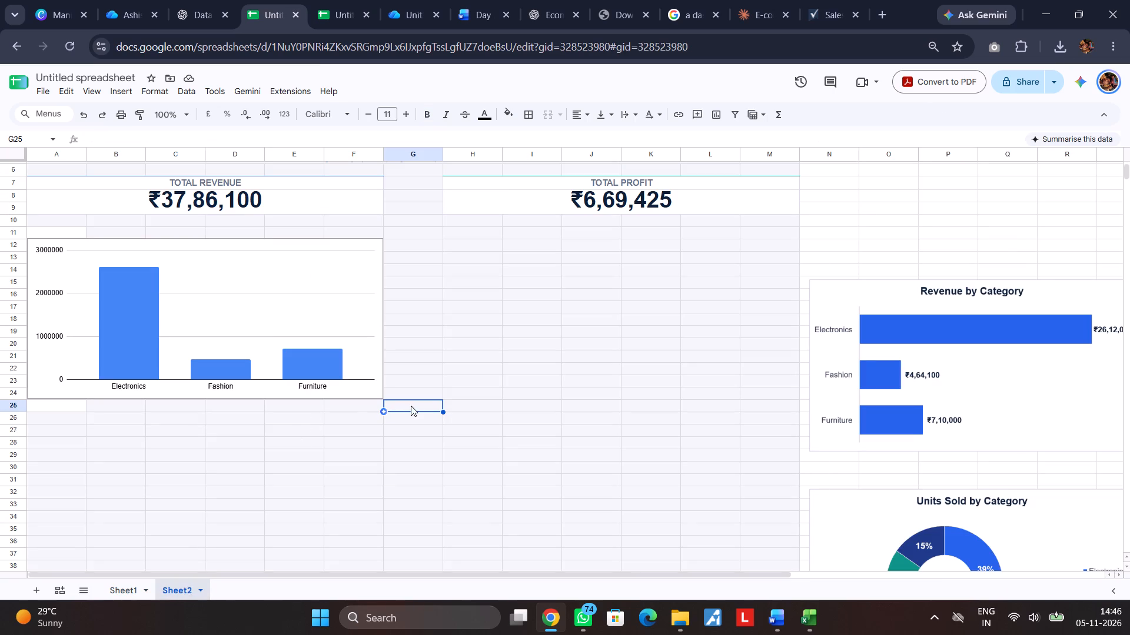
left_click(457, 245)
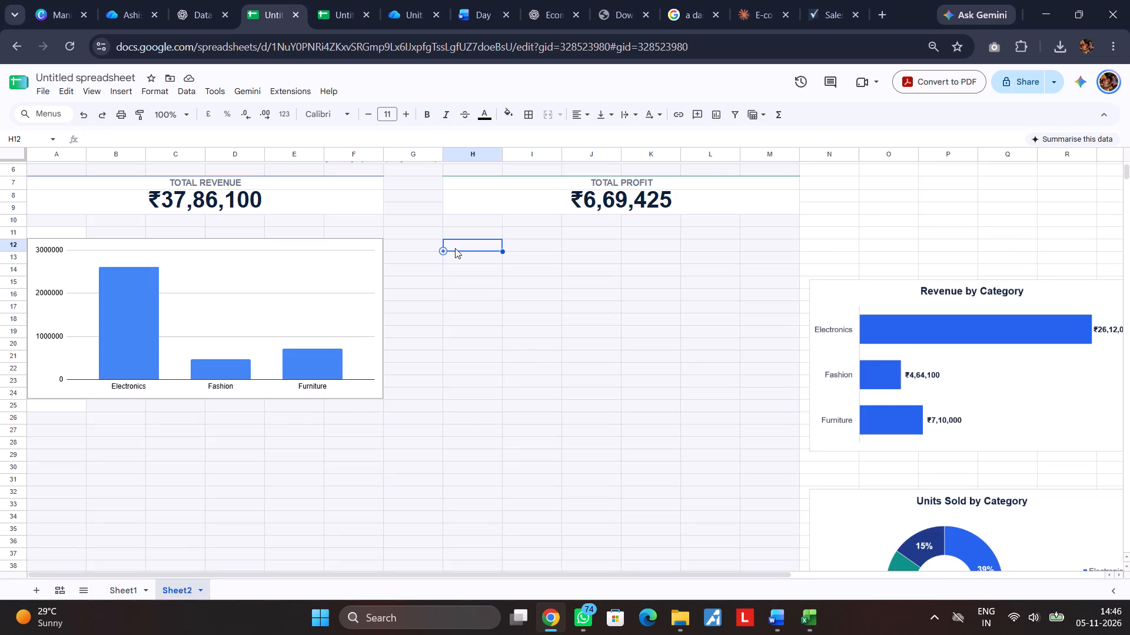
key("ctrl+v")
left_click(556, 498)
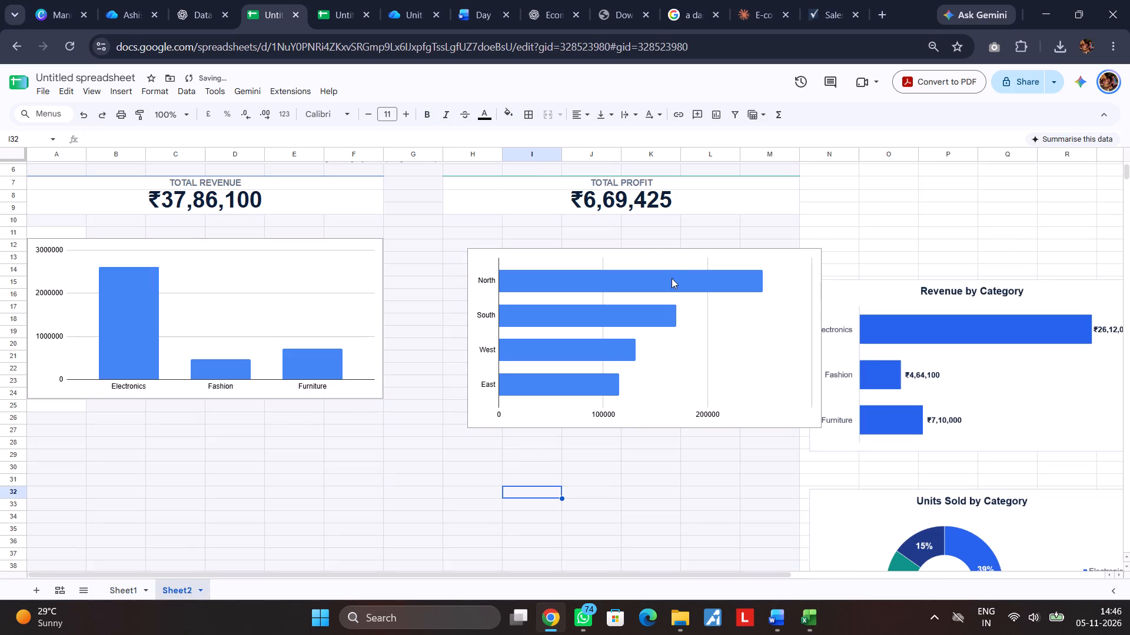
left_click_drag(673, 259, 654, 251)
left_click_drag(667, 261, 656, 257)
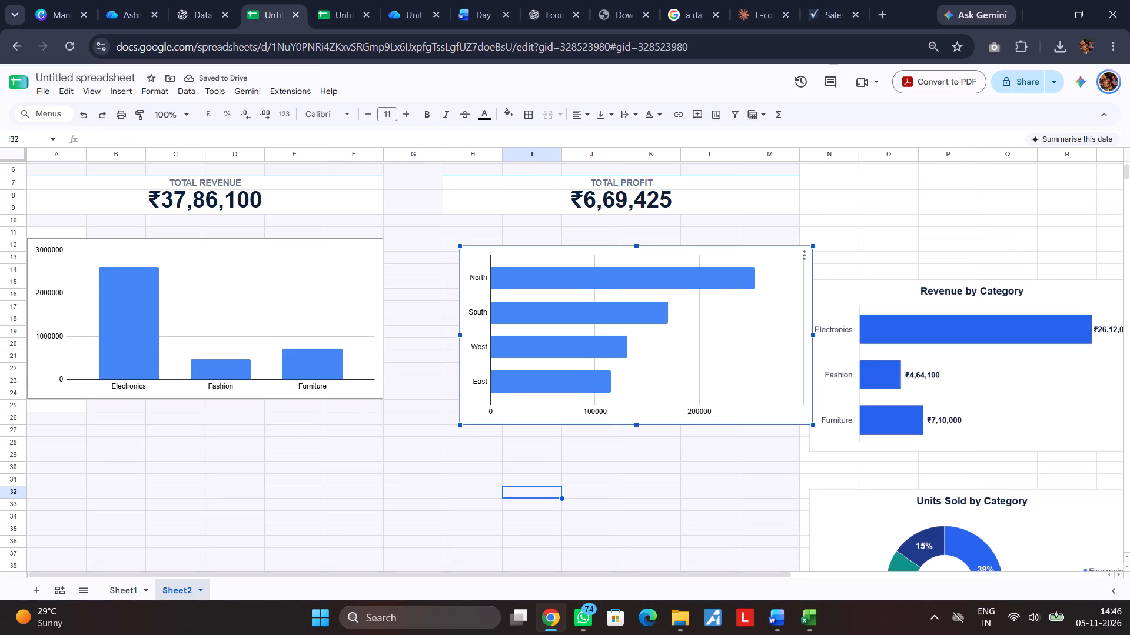
left_click_drag(656, 257, 641, 249)
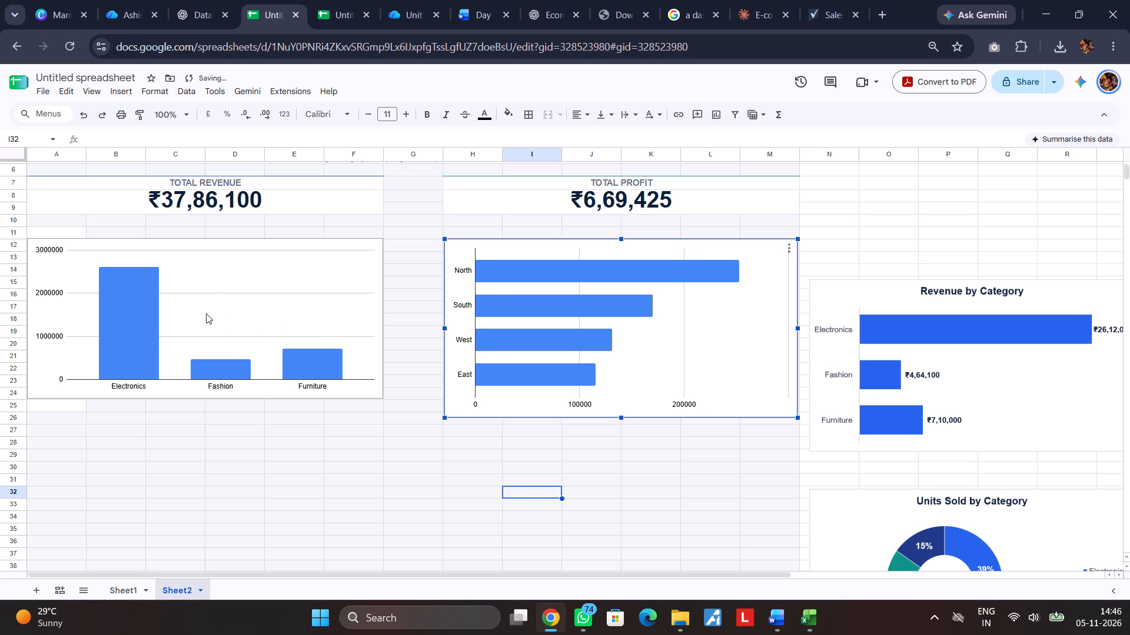
Extend the chart under the Total Revenue card down to row 26 to match the height of the regional profit chart.
left_click(220, 244)
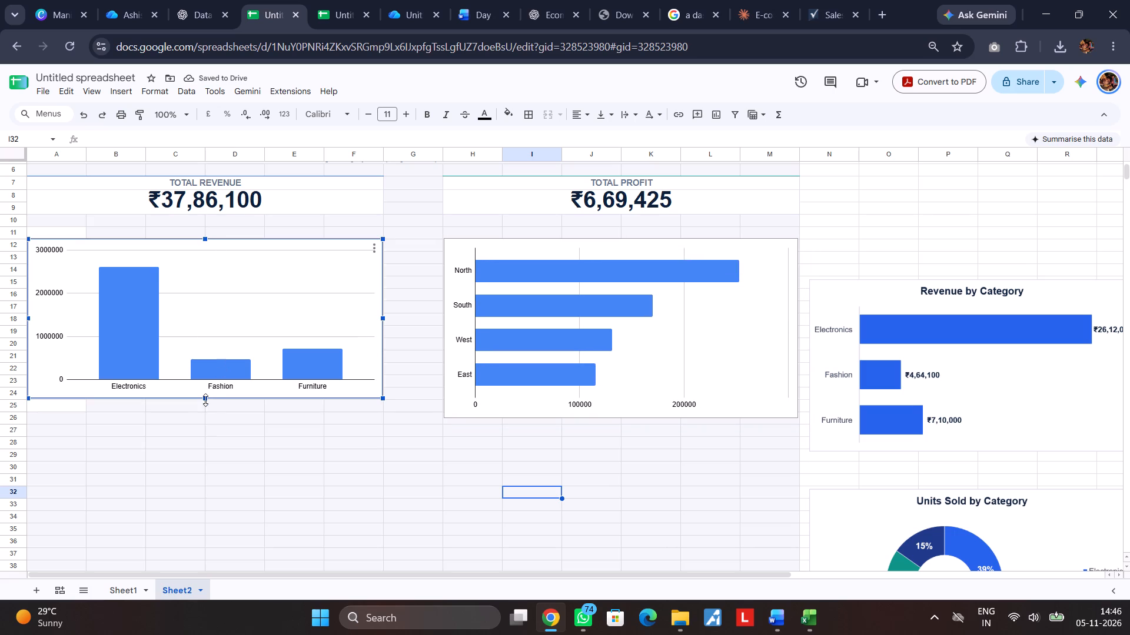
left_click_drag(206, 399, 207, 419)
left_click(464, 476)
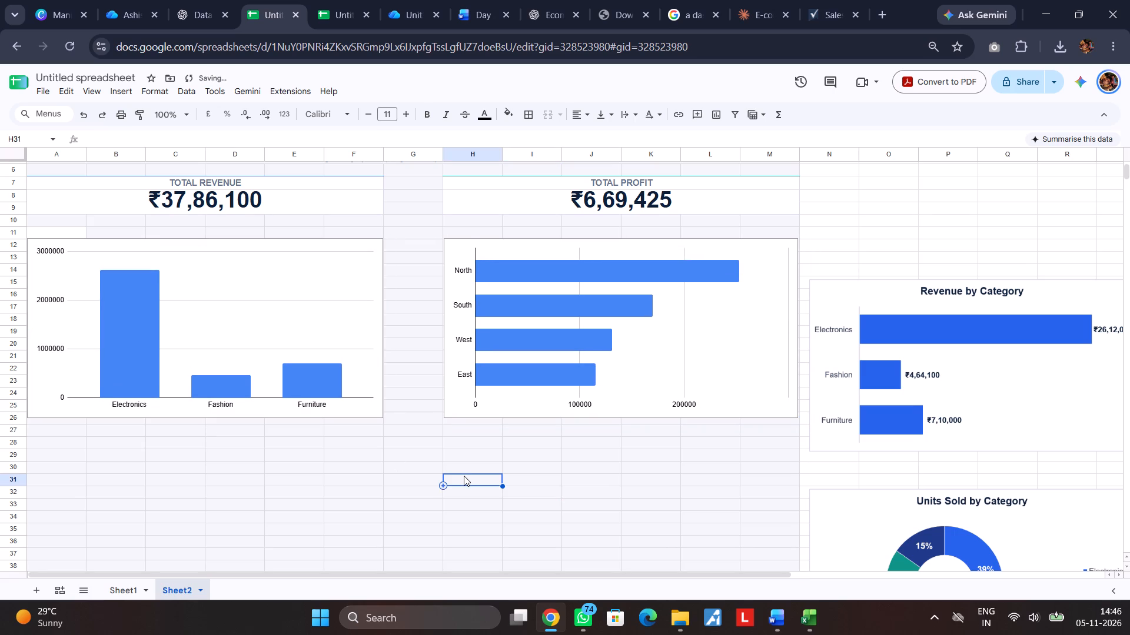
Examine the Sheet2 dashboard layout, including the Key Insights section, the reference charts beside it and the Category filter cell.
scroll(466, 476, "down", 2)
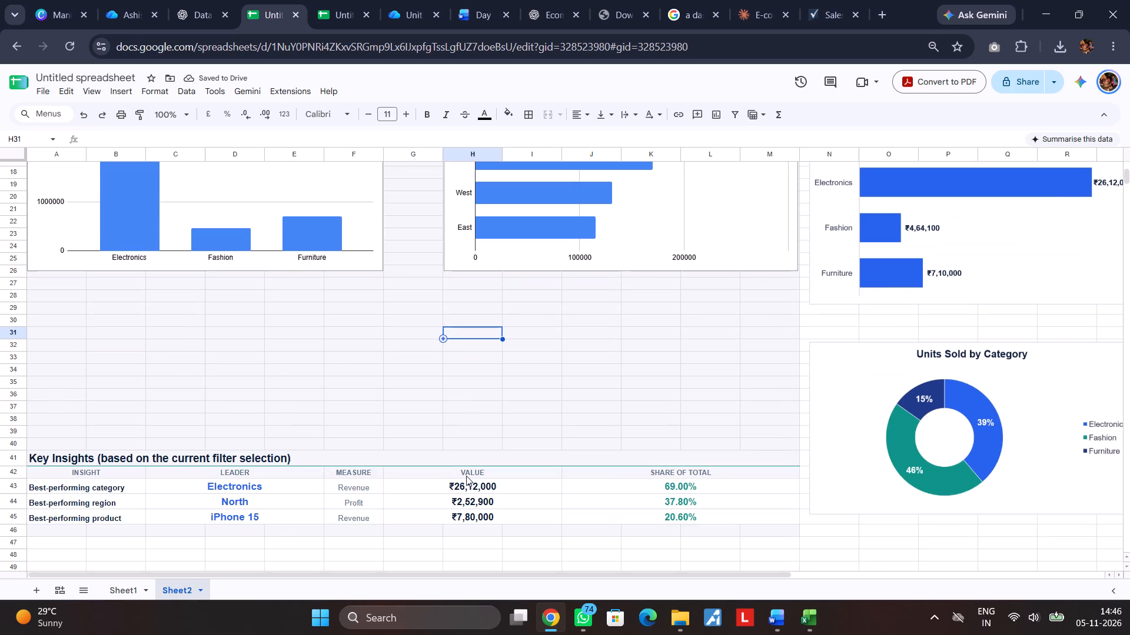
scroll(466, 476, "up", 2)
left_click(656, 503)
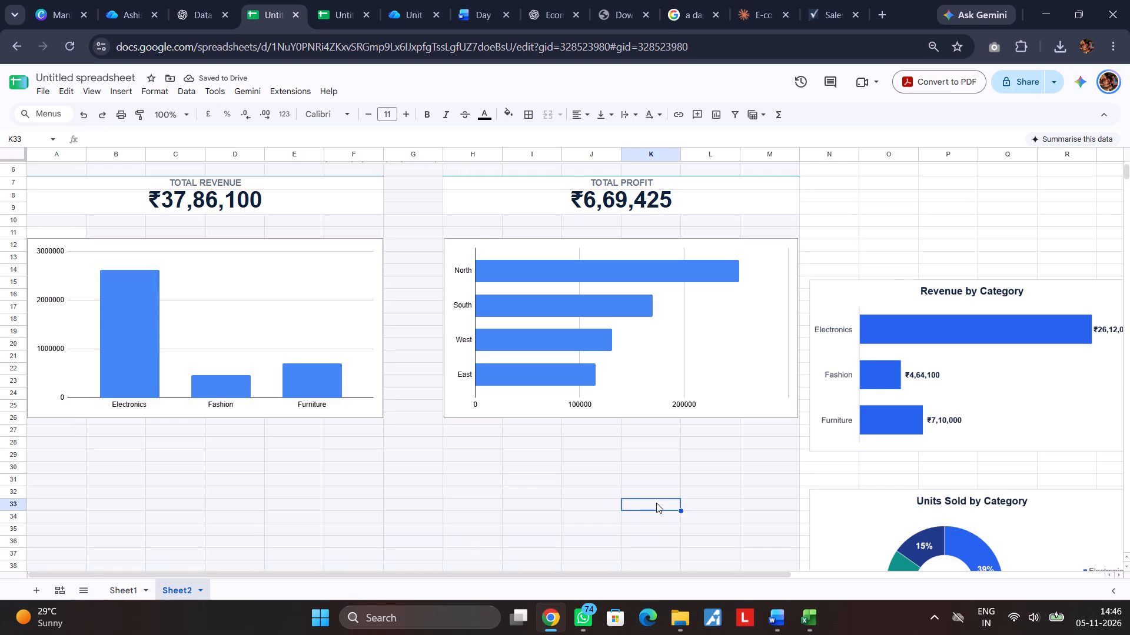
scroll(612, 477, "up", 1)
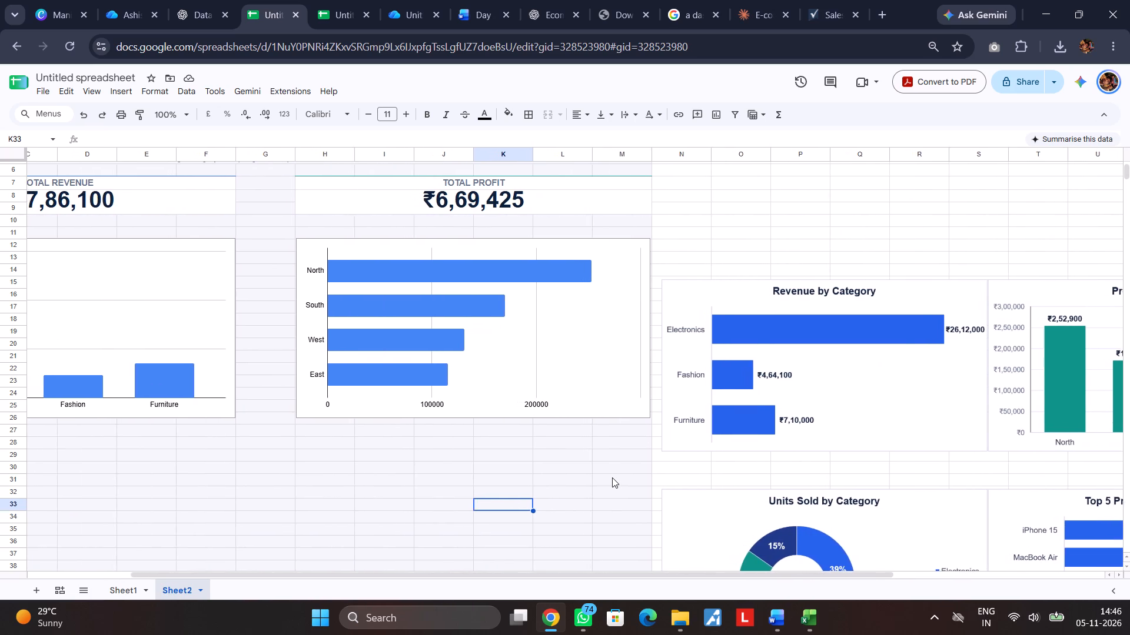
scroll(612, 477, "up", 1)
scroll(607, 476, "left", 1)
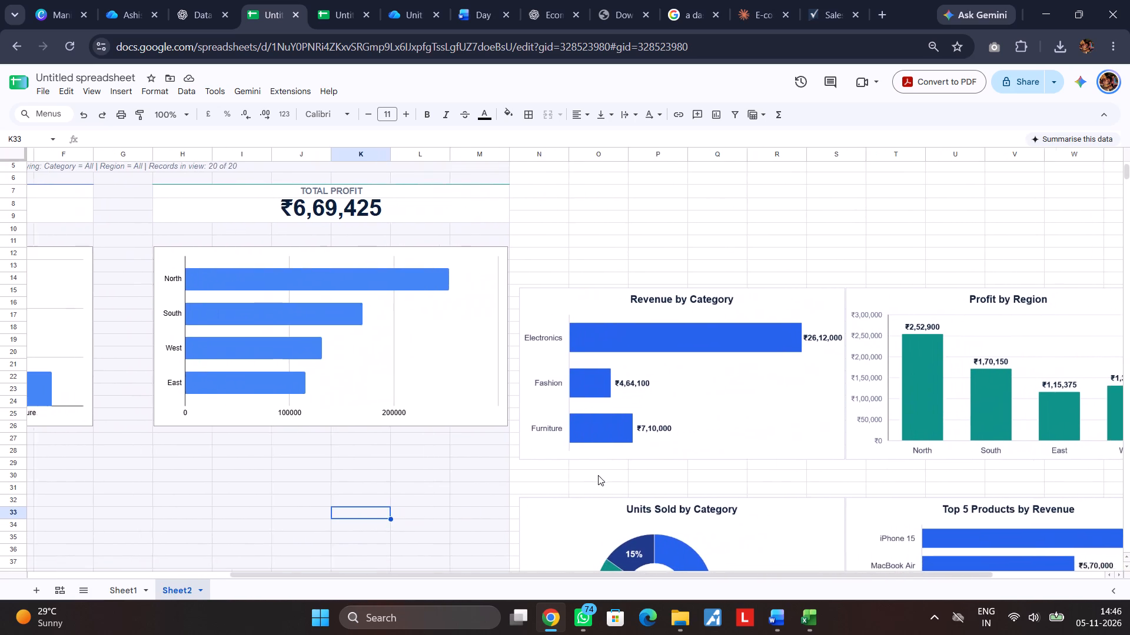
scroll(598, 475, "left", 1)
left_click(556, 234)
left_click(677, 234)
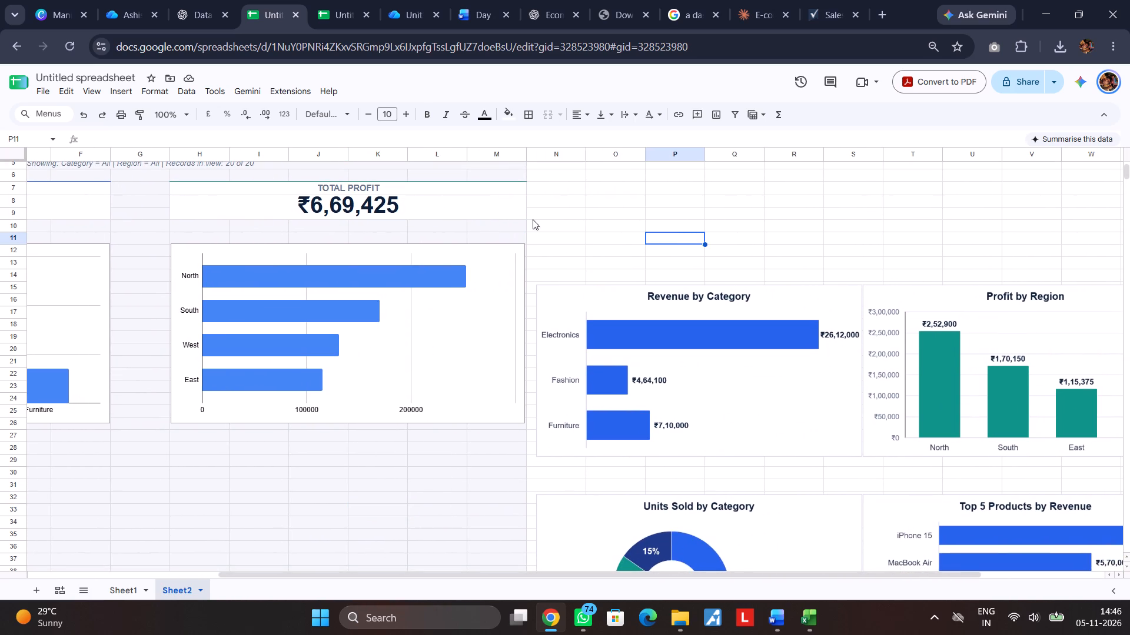
left_click(443, 223)
scroll(484, 235, "right", 4)
scroll(488, 247, "up", 1)
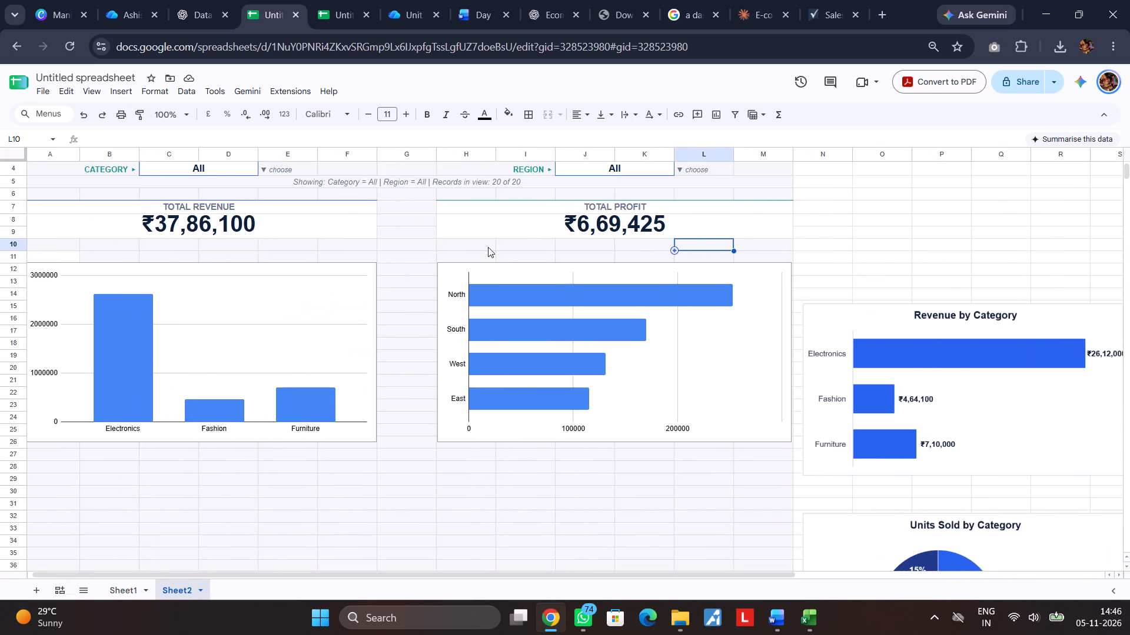
scroll(488, 247, "up", 1)
scroll(488, 247, "right", 2)
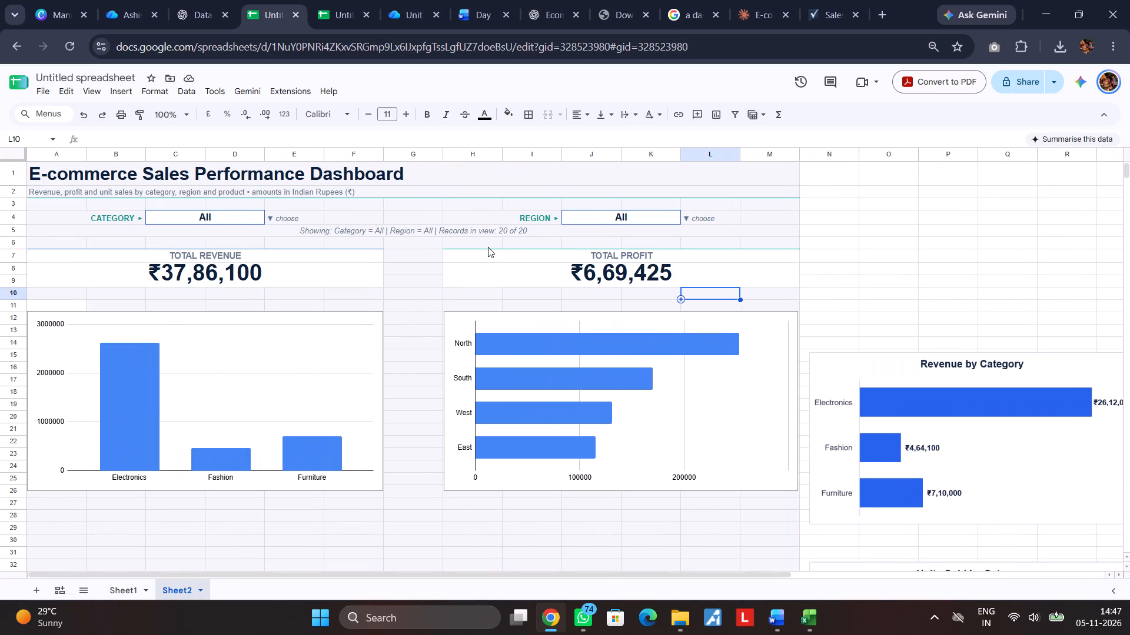
left_click(224, 218)
left_click(247, 220)
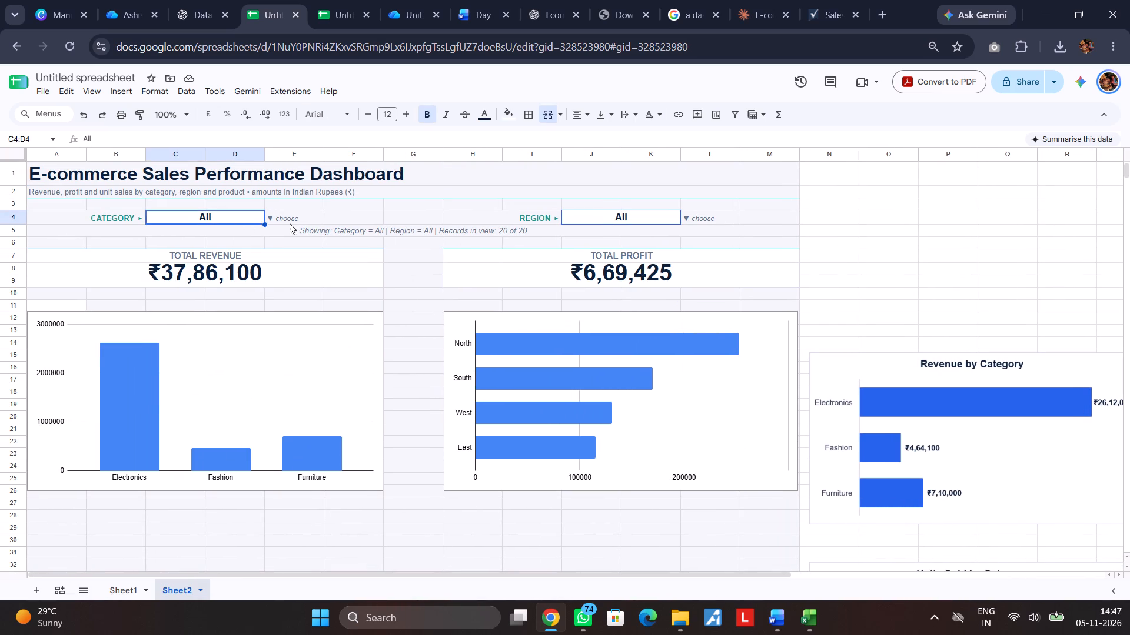
left_click(856, 266)
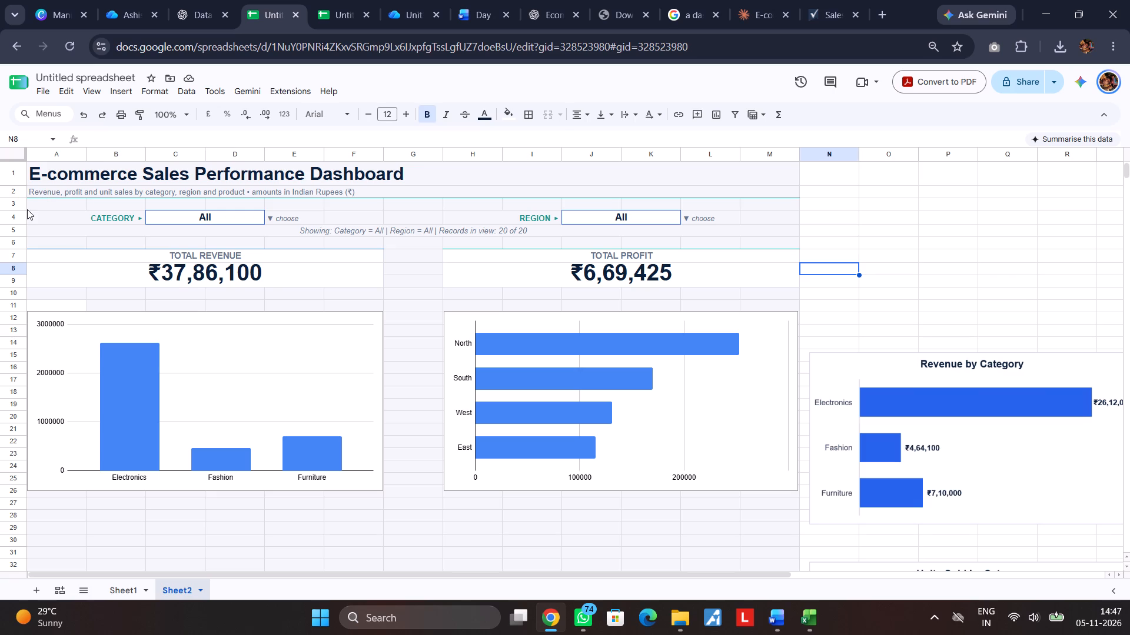
Clear the filter labels, selector values and status line from A3:M5 on Sheet2, including the Region box in J4:K4.
left_click_drag(27, 209, 565, 232)
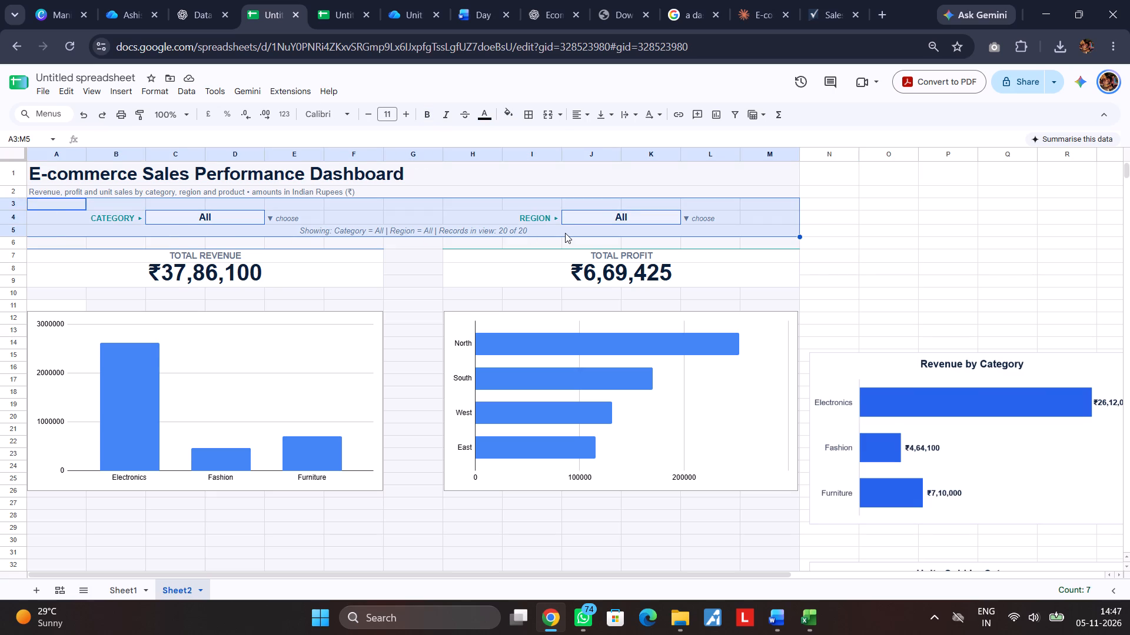
key("BackSpace")
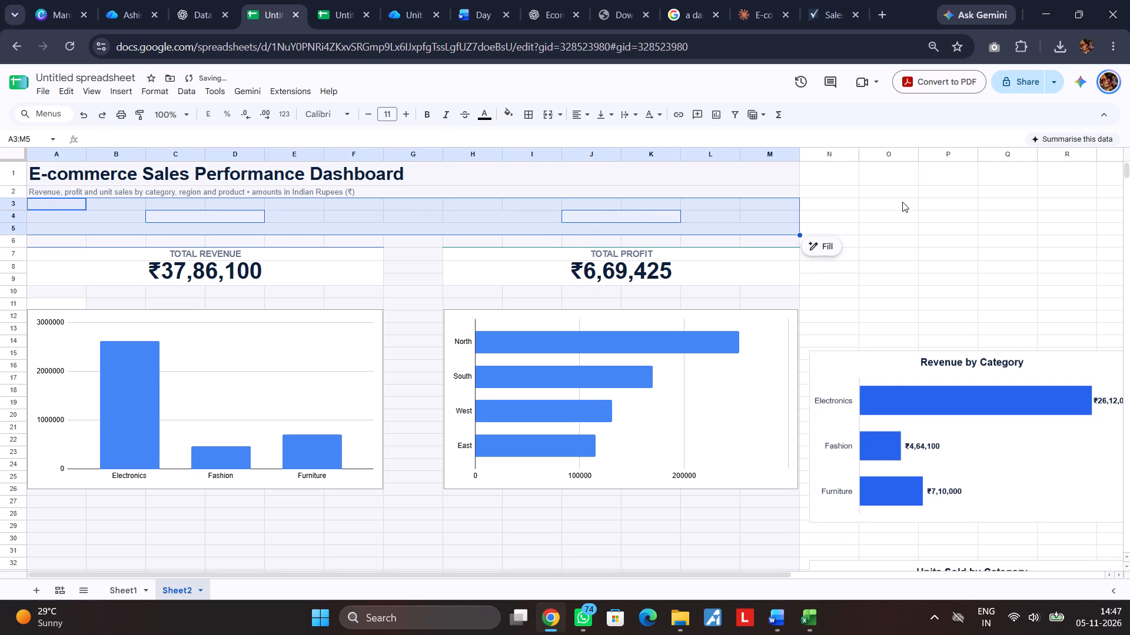
left_click(902, 202)
left_click(654, 219)
key("BackSpace")
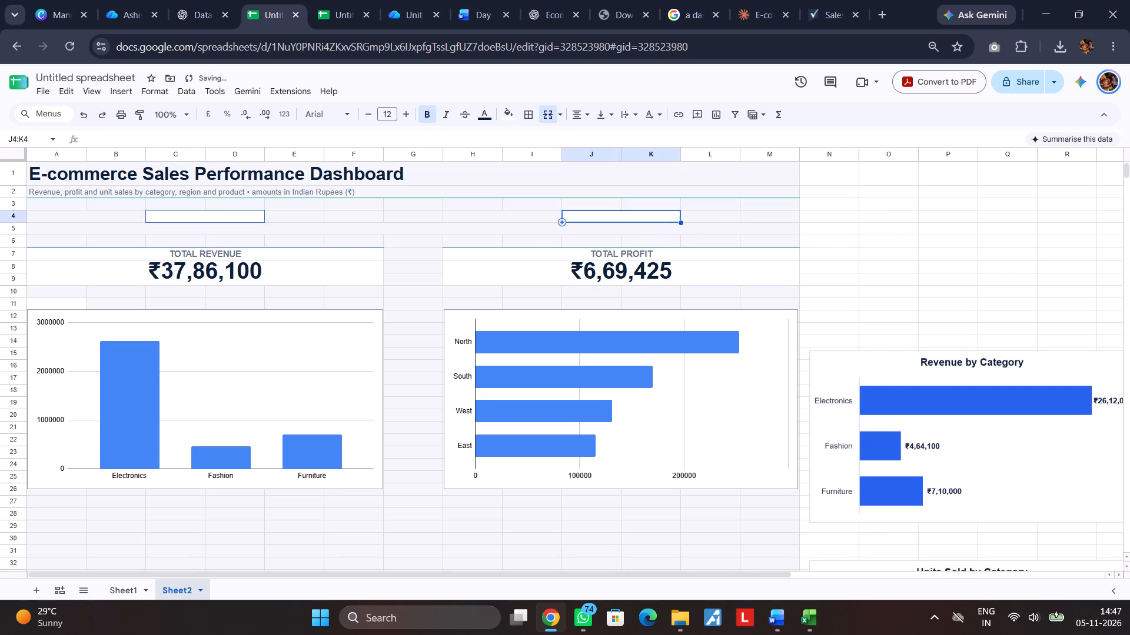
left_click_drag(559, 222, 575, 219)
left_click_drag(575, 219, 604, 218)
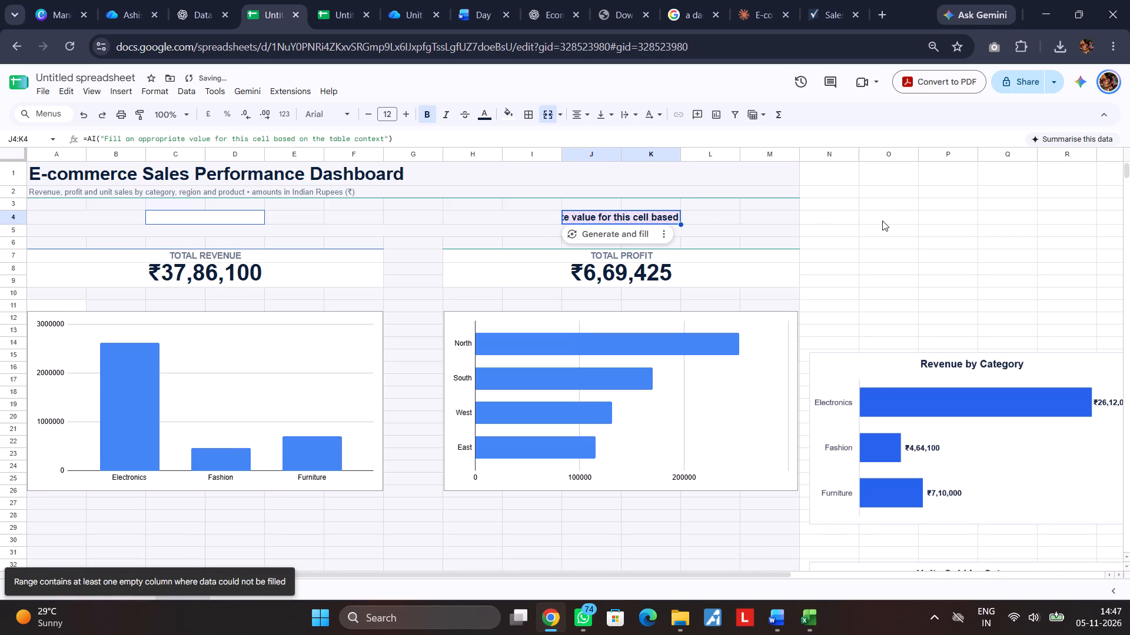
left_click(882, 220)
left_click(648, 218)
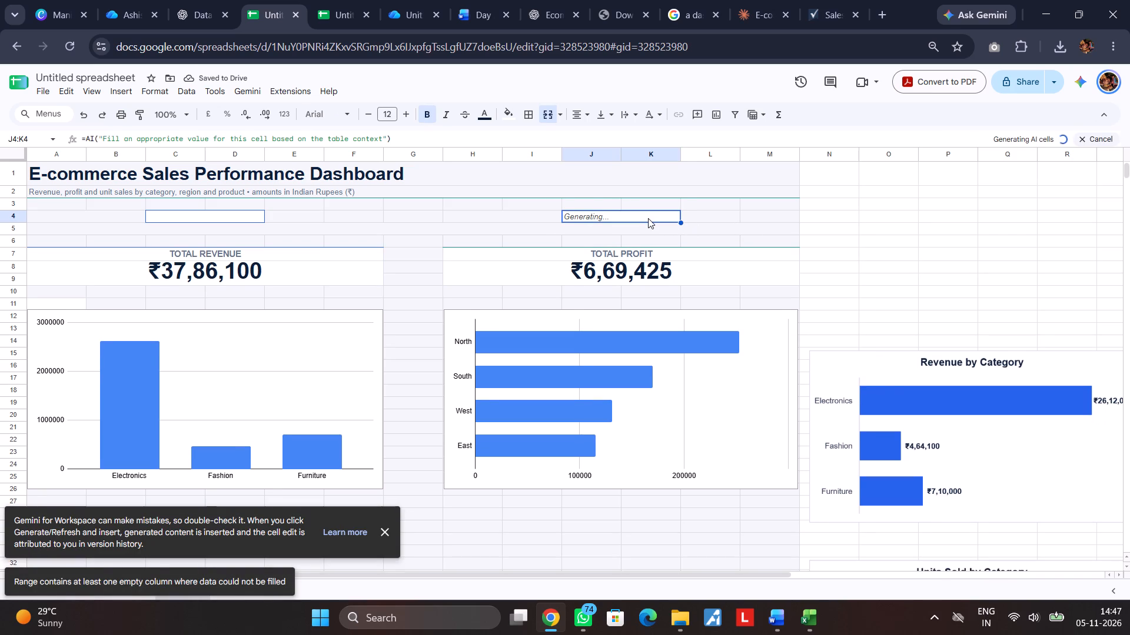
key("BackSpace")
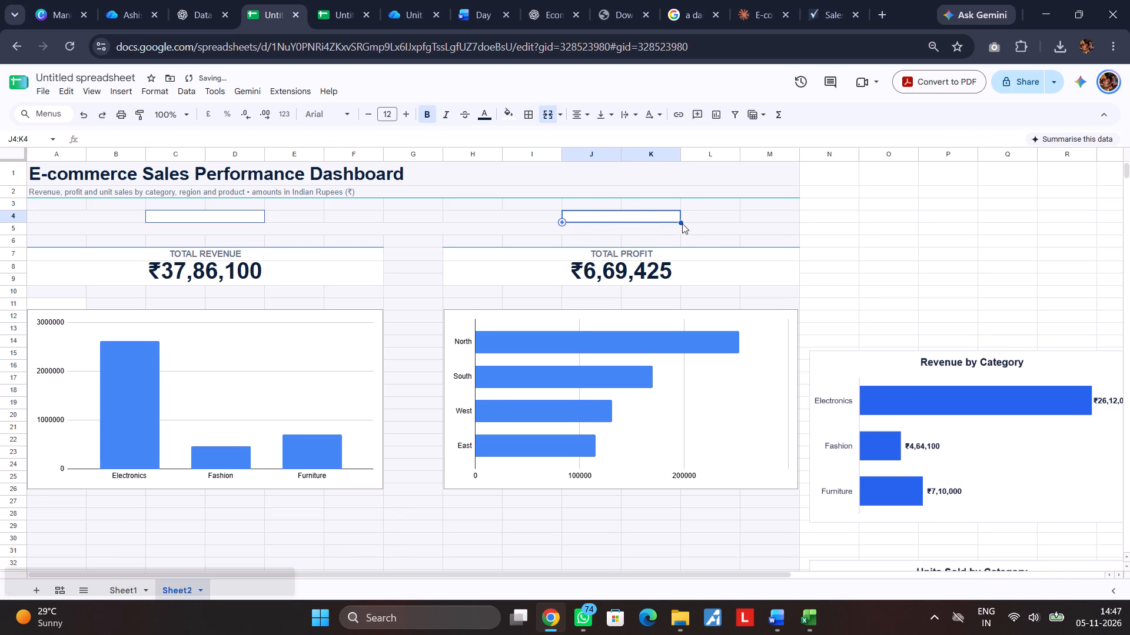
Fill the empty bordered box in J4:K4 down into row 5.
left_click_drag(682, 223, 610, 228)
left_click(873, 216)
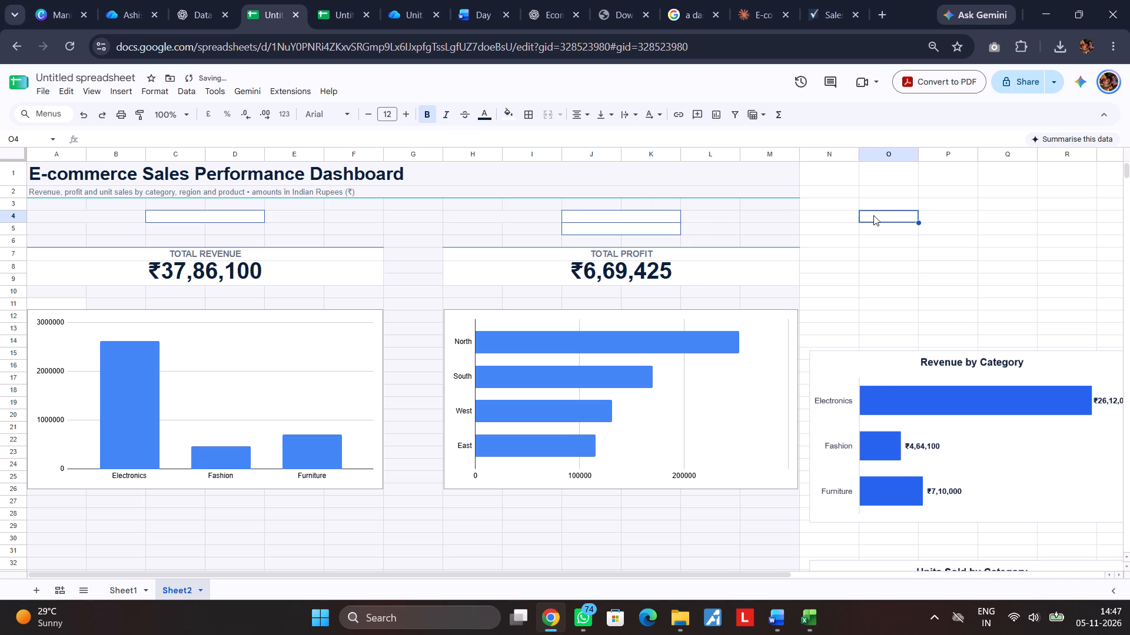
Select the Total Revenue label and value cells together with the Total Profit label on Sheet2.
left_click(127, 255)
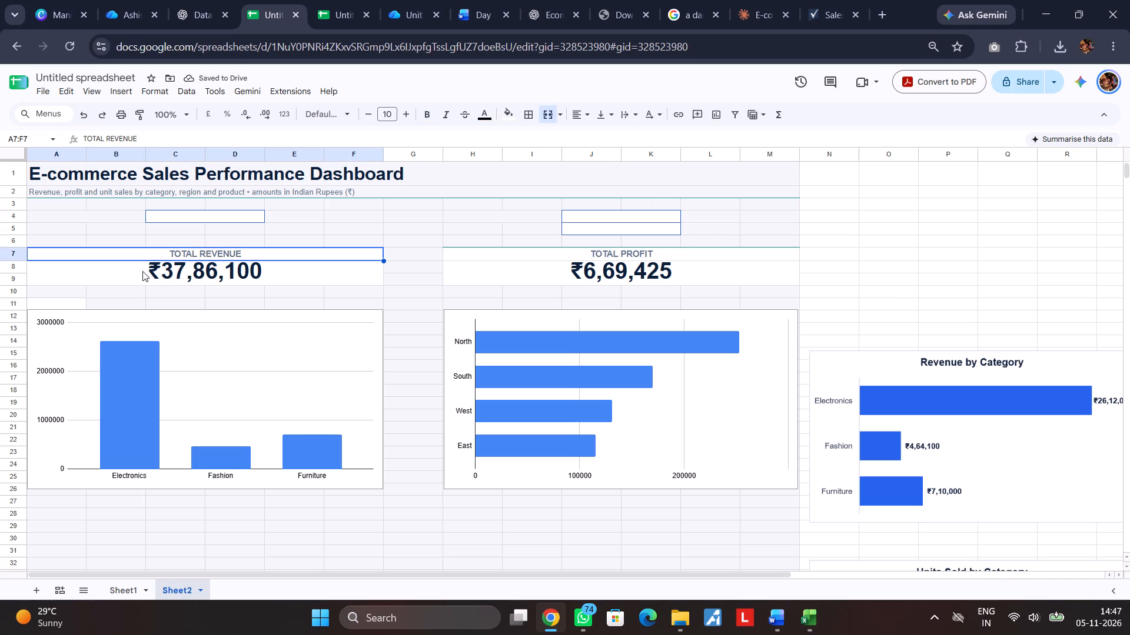
left_click(143, 275, "ctrl")
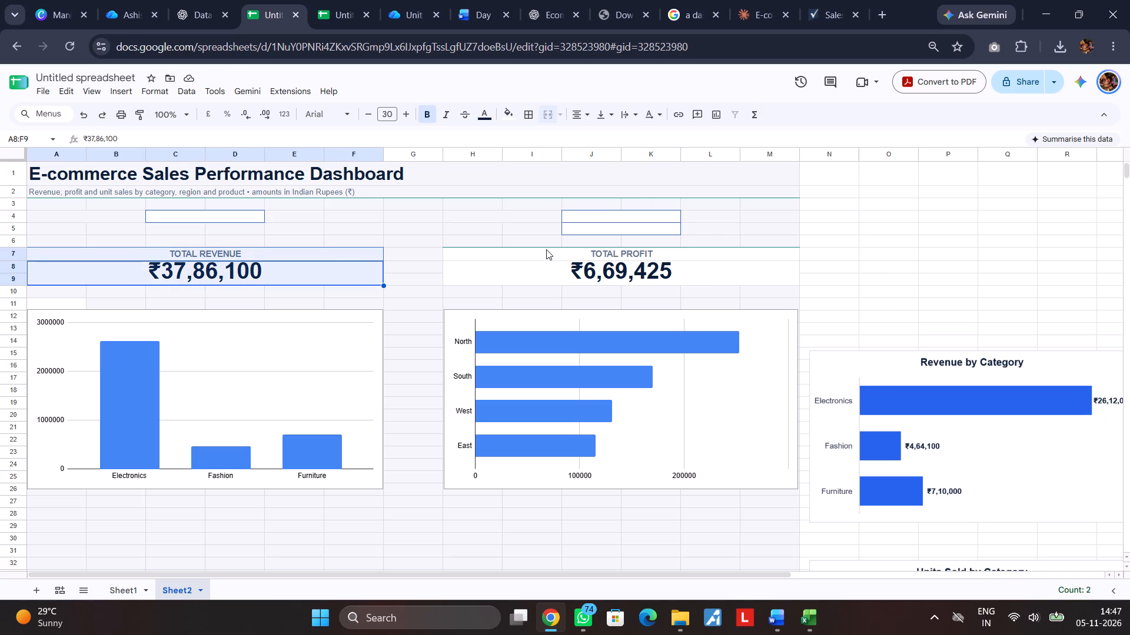
left_click(547, 249, "ctrl")
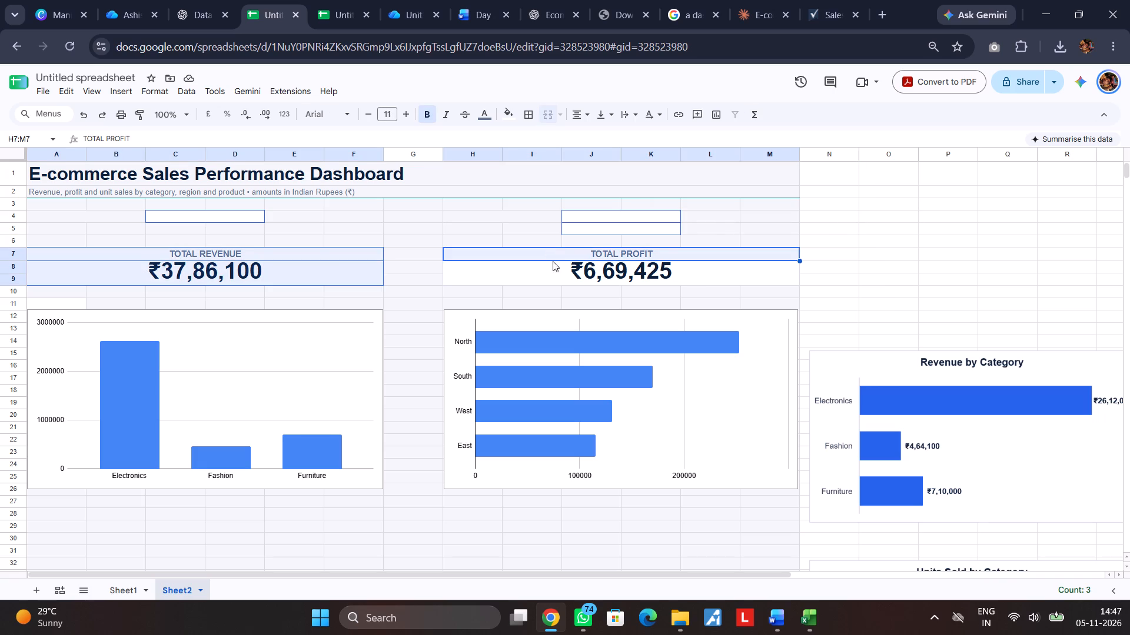
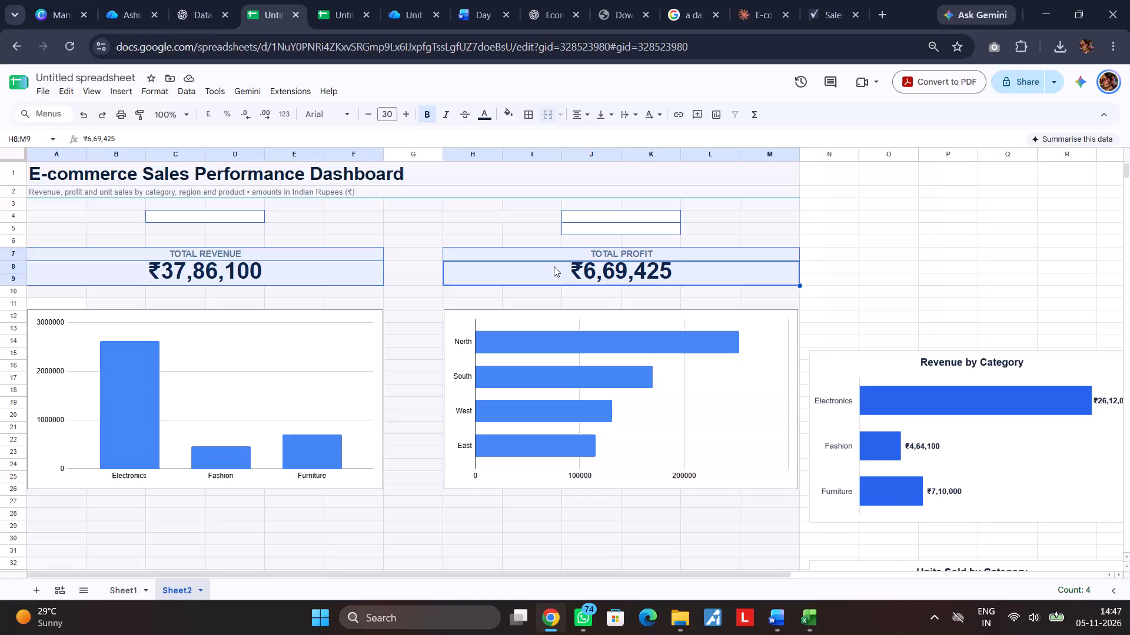
Add a new blank sheet to the spreadsheet for a rebuilt version of the dashboard.
left_click(272, 169)
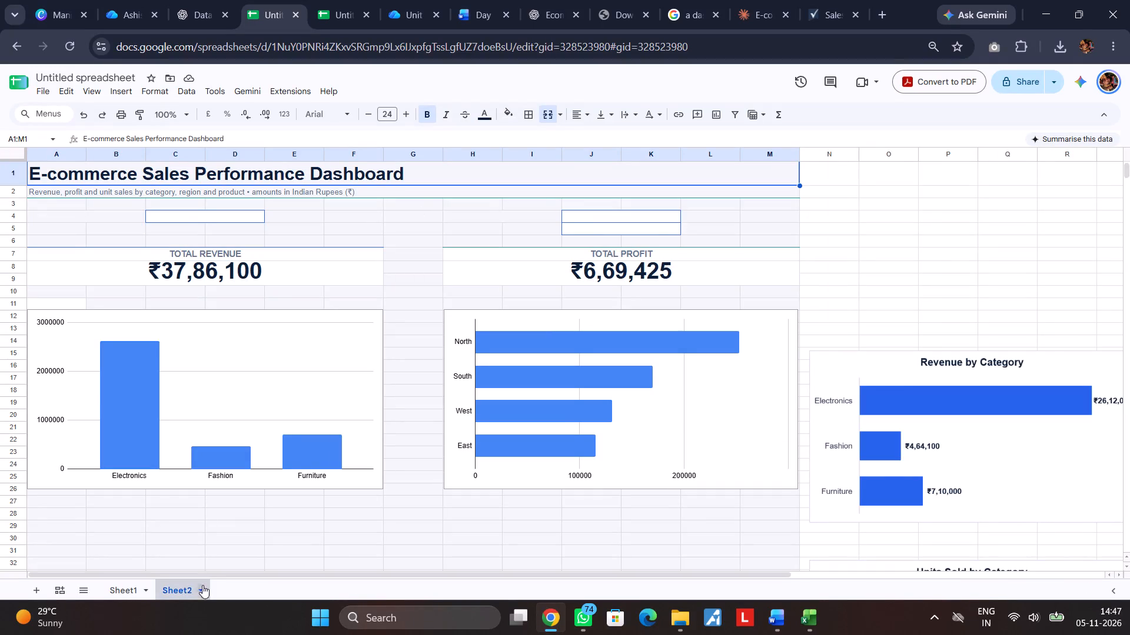
left_click(39, 591)
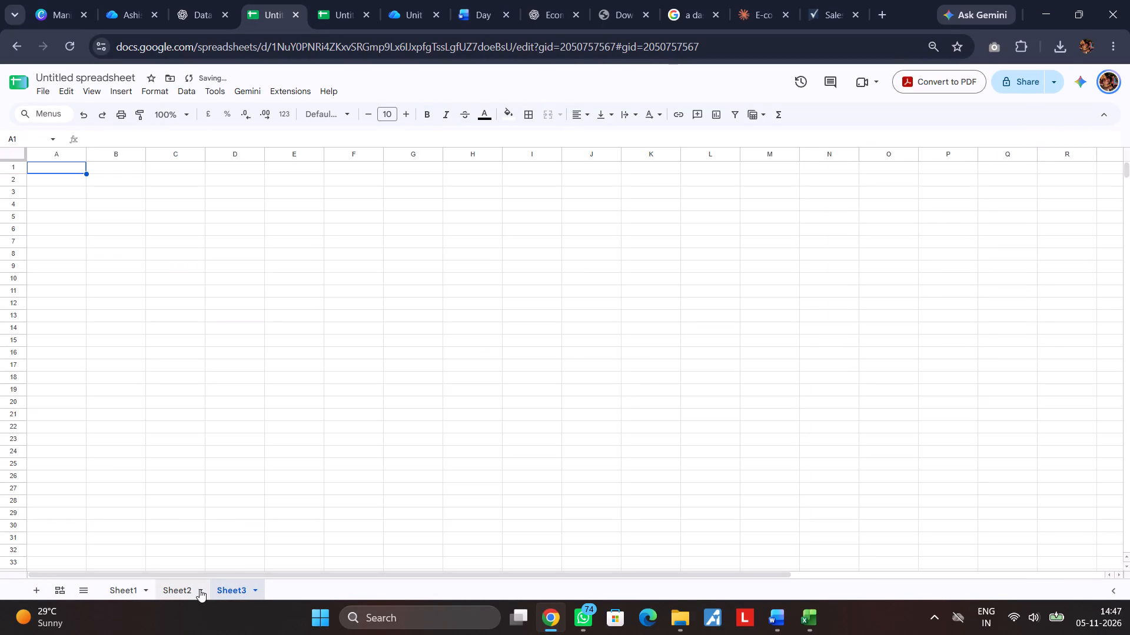
Copy the dashboard title from A1:M1 on Sheet2 into cell A1 of the new Sheet3.
left_click(167, 590)
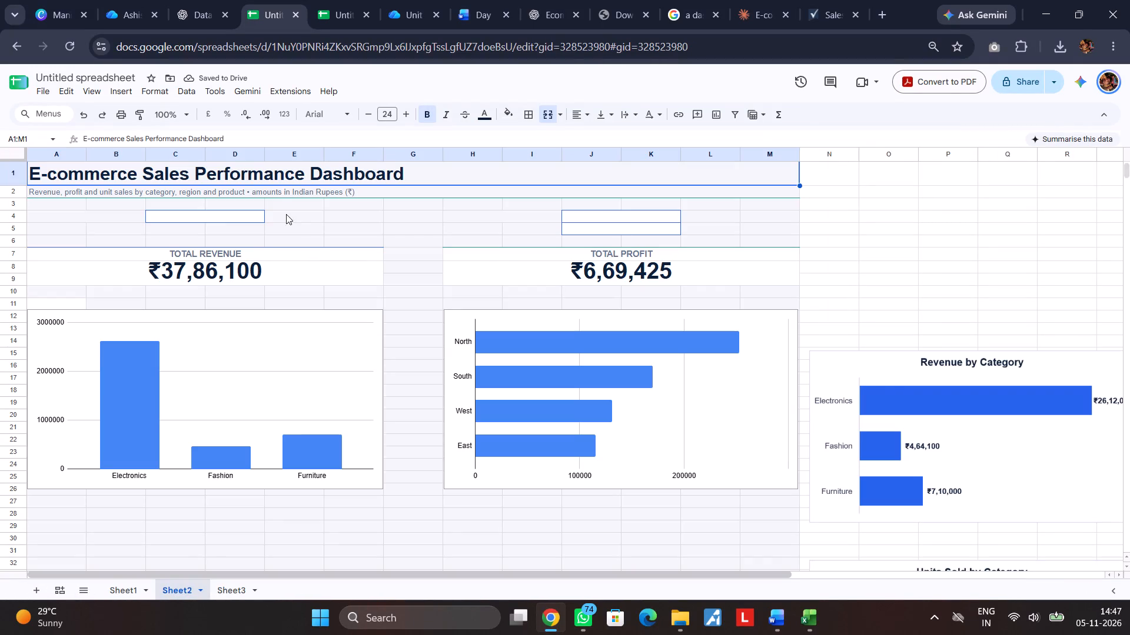
left_click(286, 176)
key("ctrl+c")
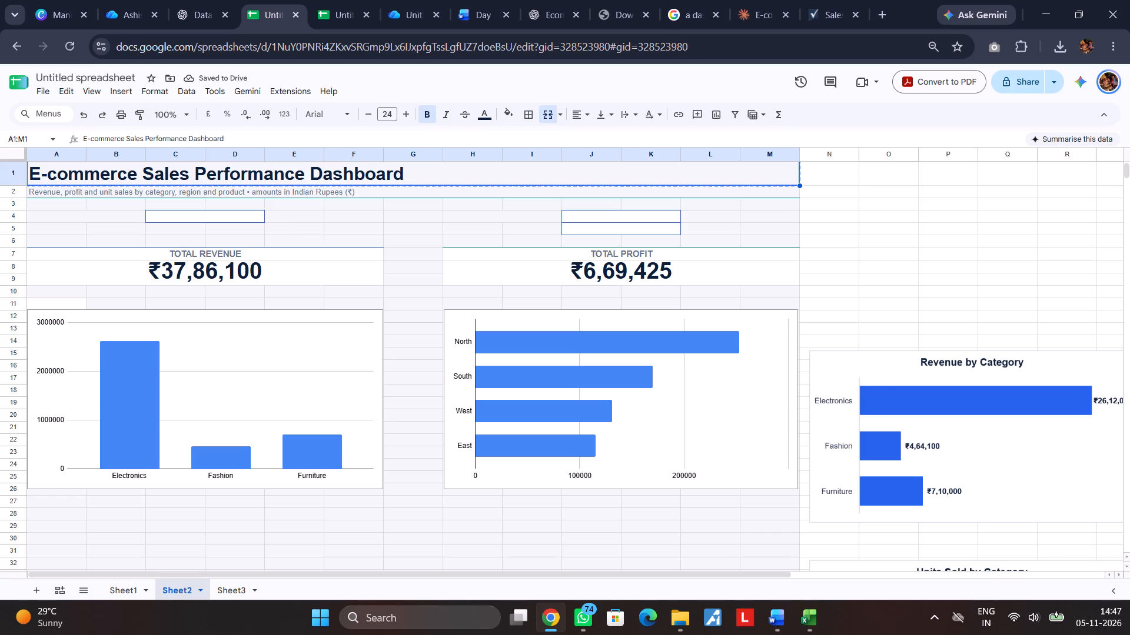
left_click(233, 590)
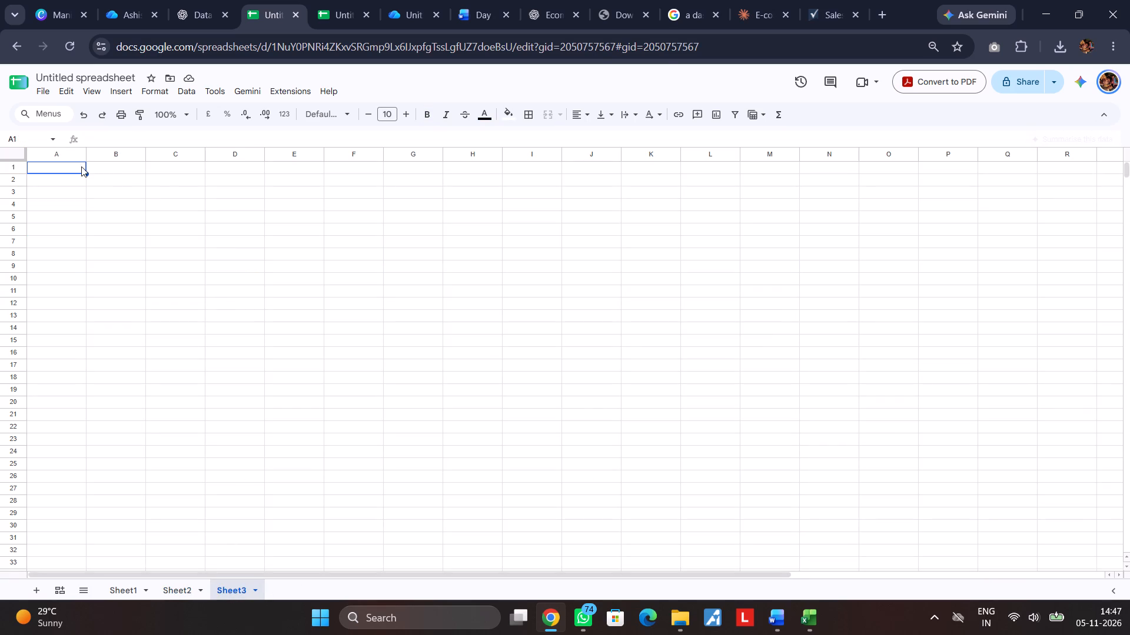
key("ctrl+v")
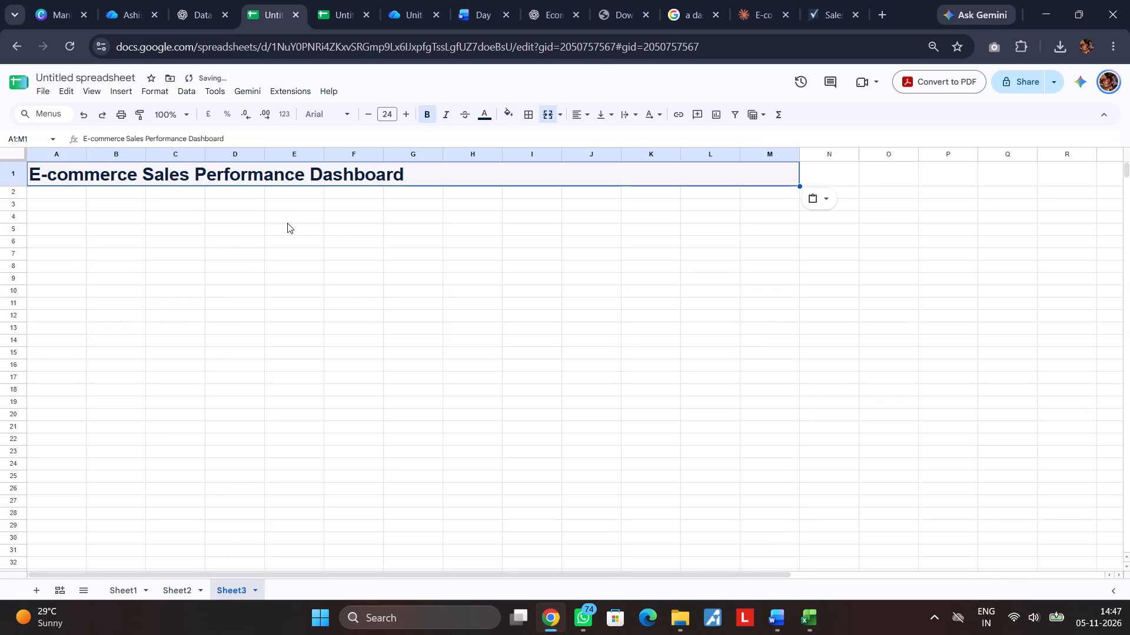
Copy the subtitle line from A2:M2 on Sheet2 into row 2 of Sheet3, starting at A2.
left_click(177, 586)
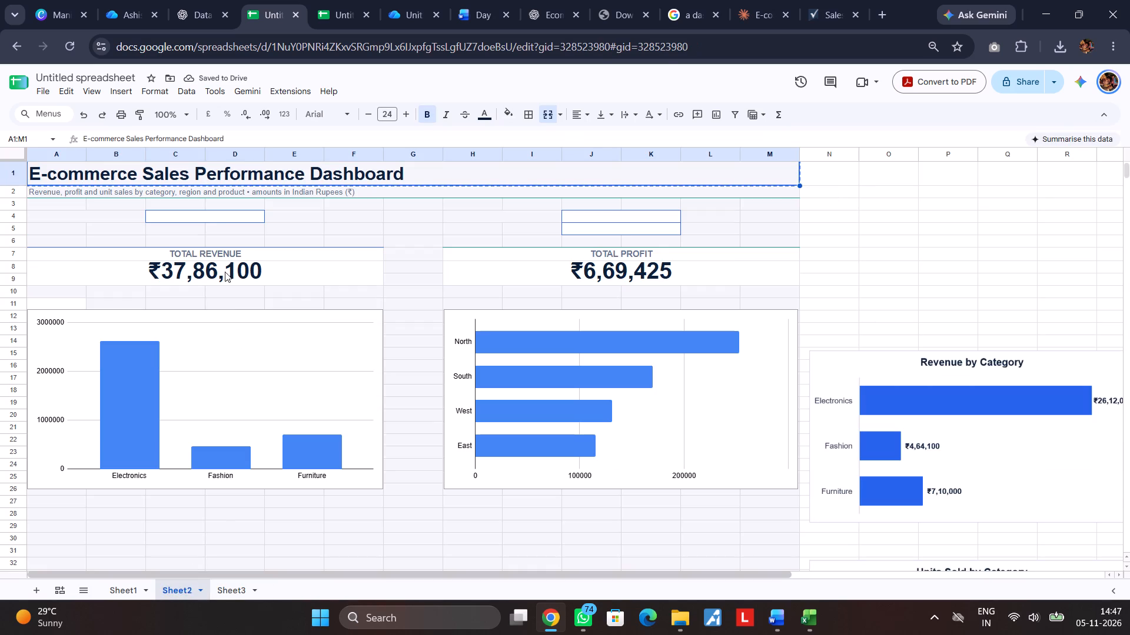
left_click(243, 189)
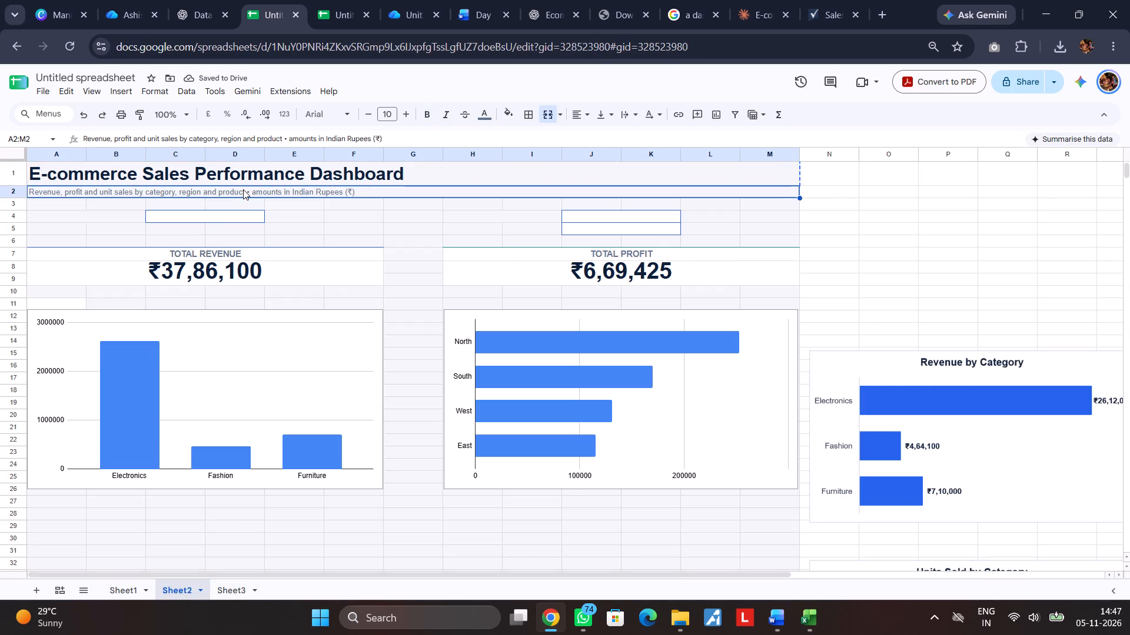
key("ctrl+c")
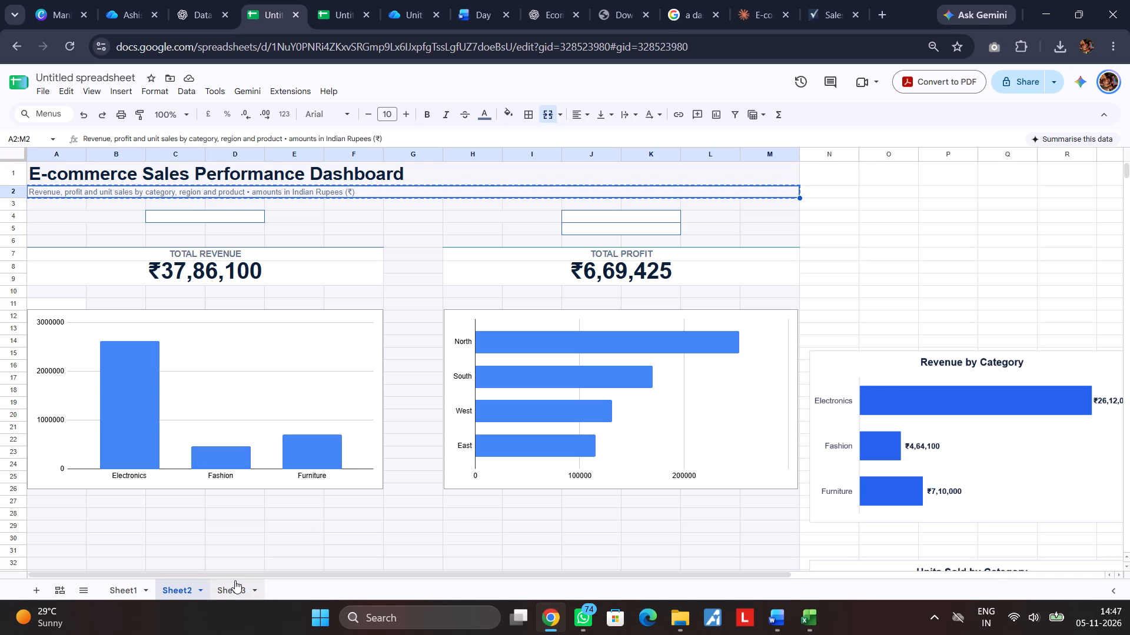
left_click(235, 581)
left_click(249, 192)
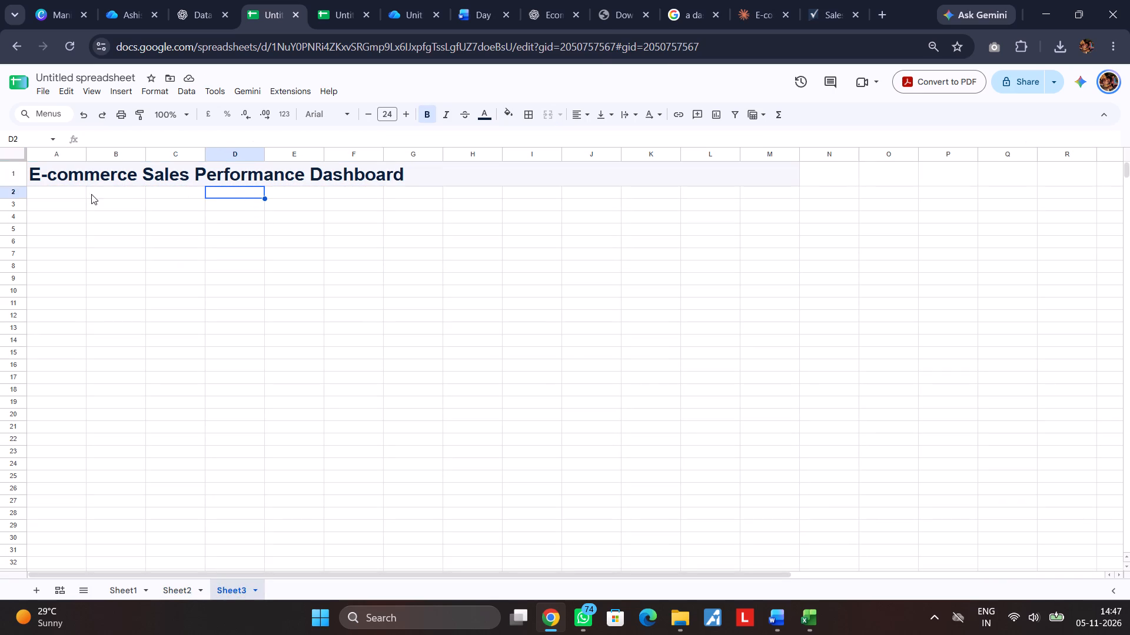
left_click(75, 194)
key("ctrl+v")
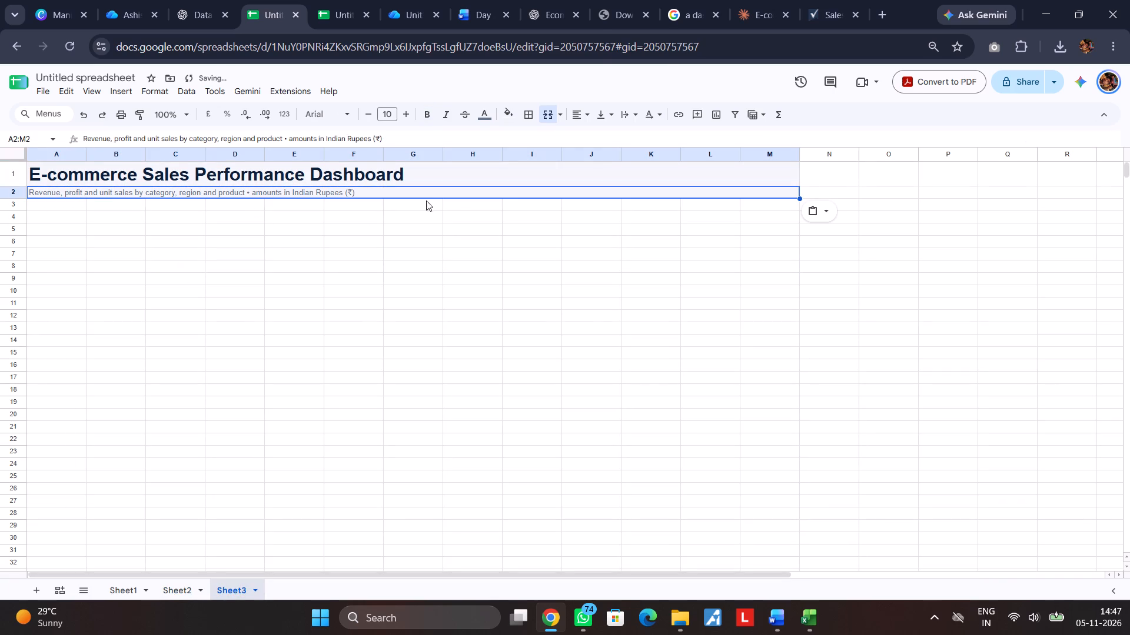
left_click(365, 307)
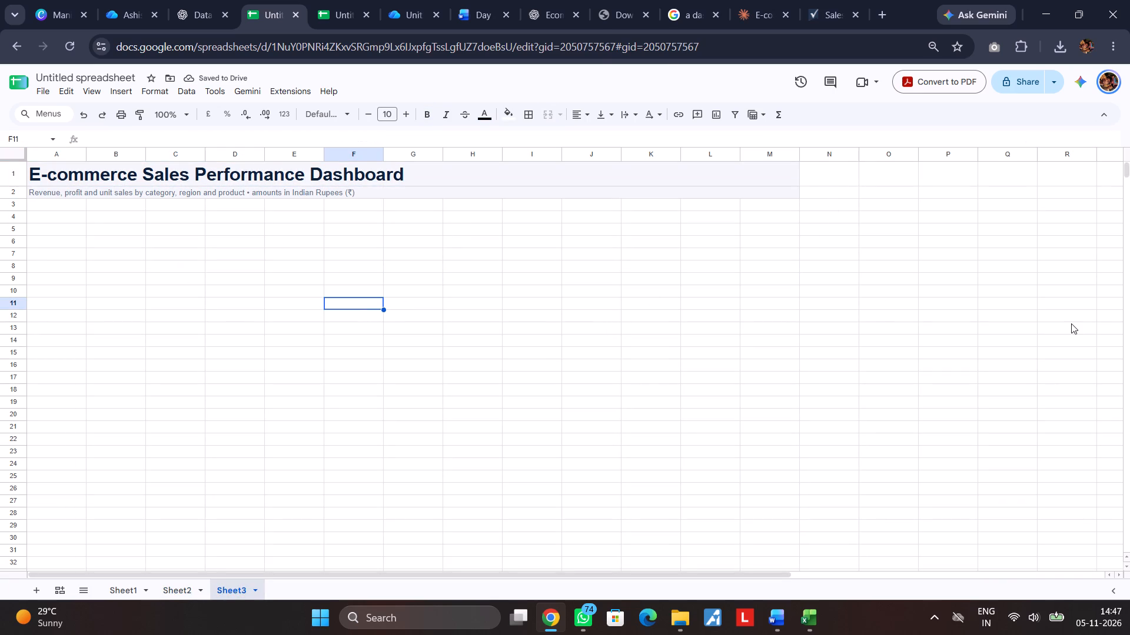
left_click(895, 289)
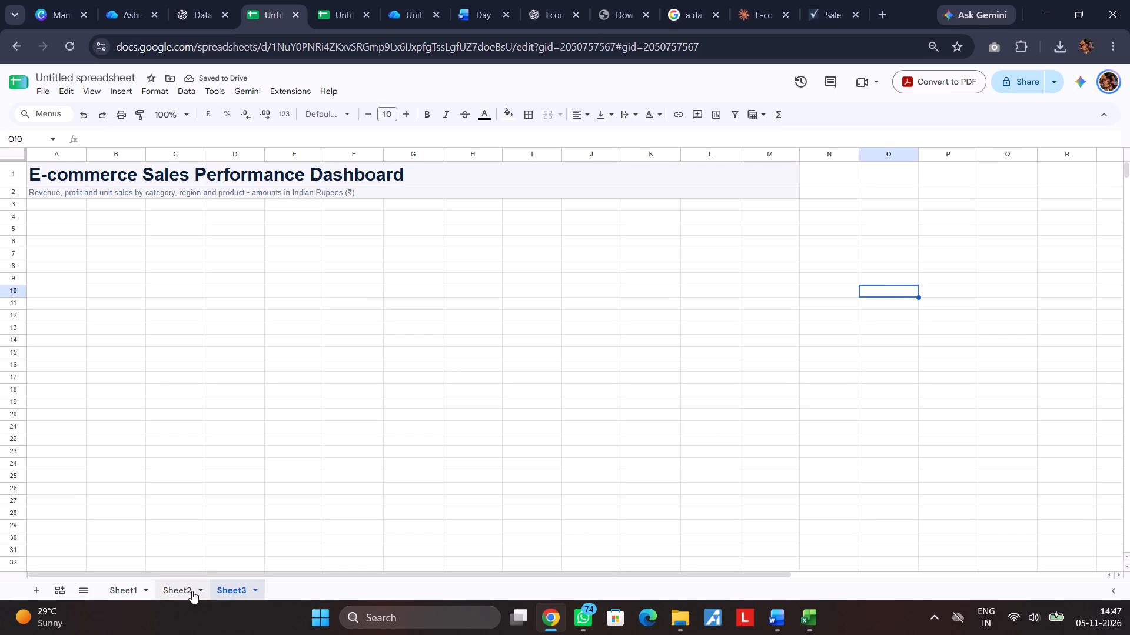
Copy the Total Revenue card, label and value, from A7:F9 on Sheet2 to Sheet3 starting at A5.
left_click(192, 591)
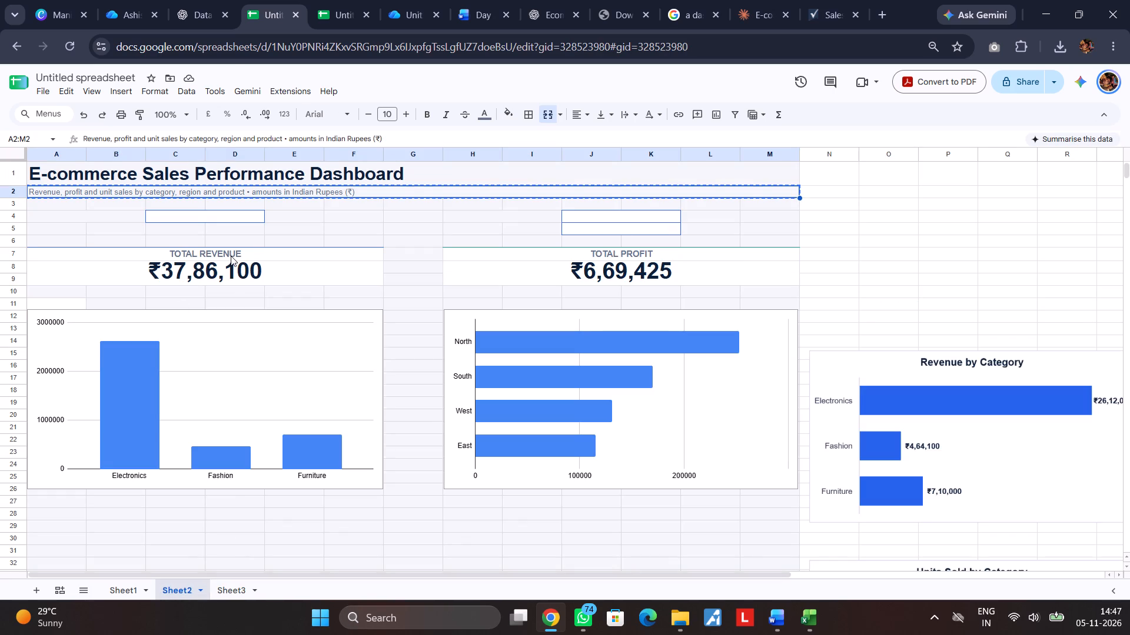
left_click(231, 256)
left_click(225, 272, "ctrl")
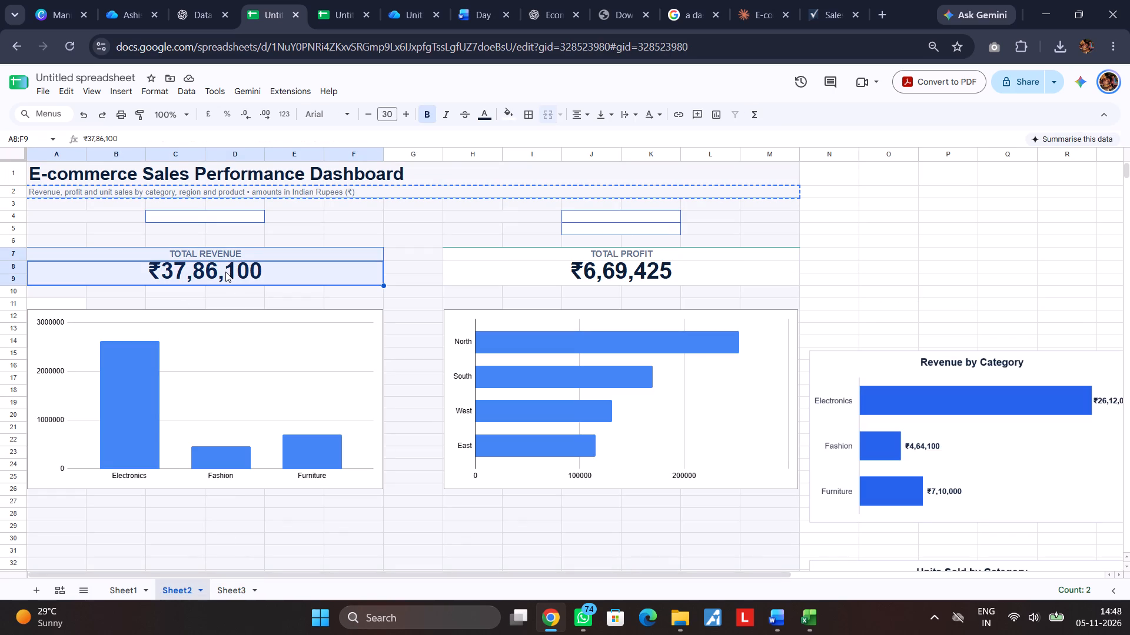
key("ctrl+c")
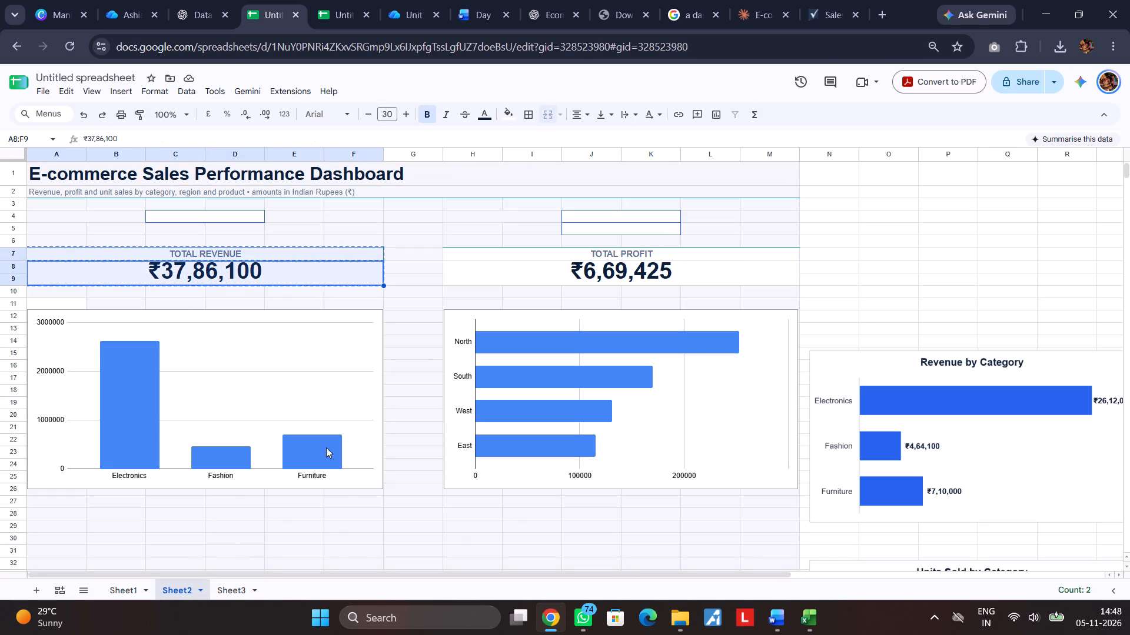
left_click(220, 584)
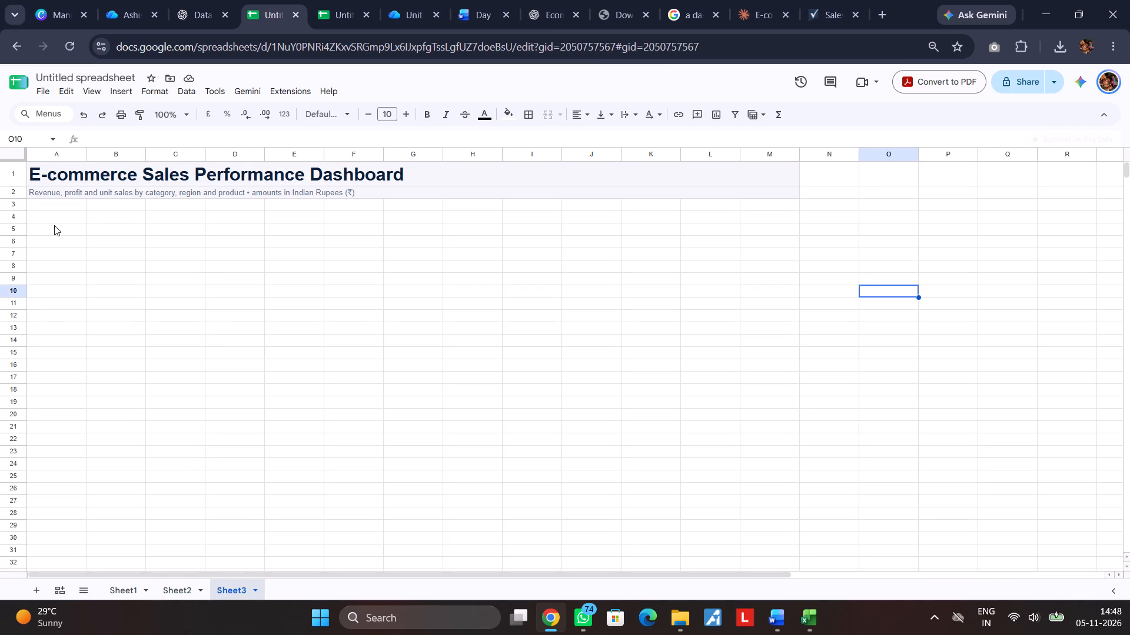
left_click(46, 226)
key("ctrl+v")
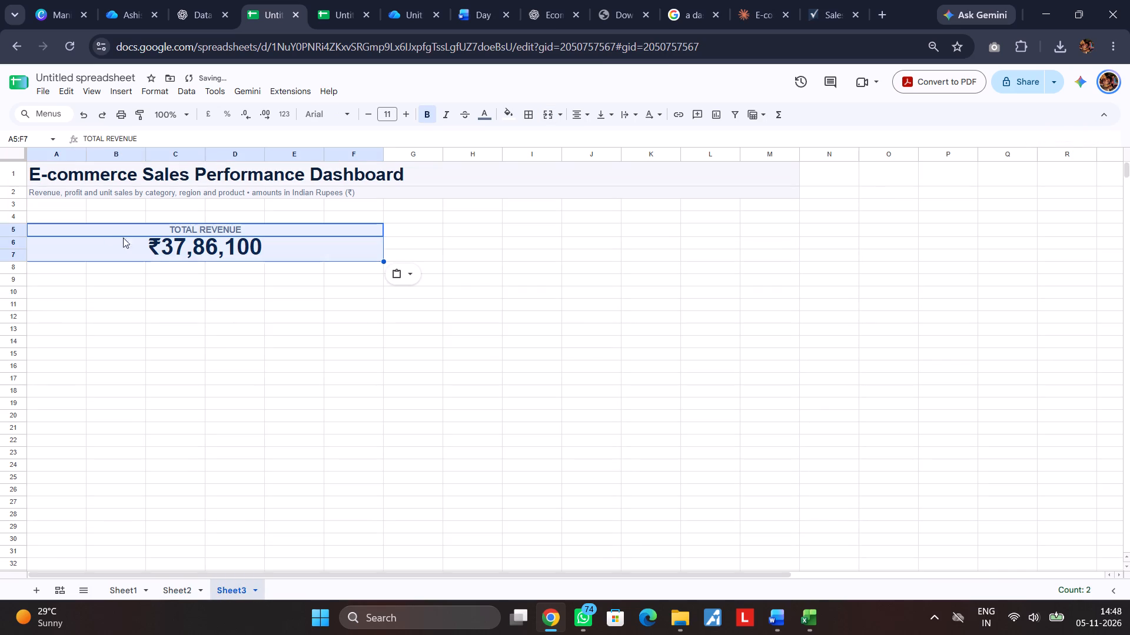
left_click(244, 295)
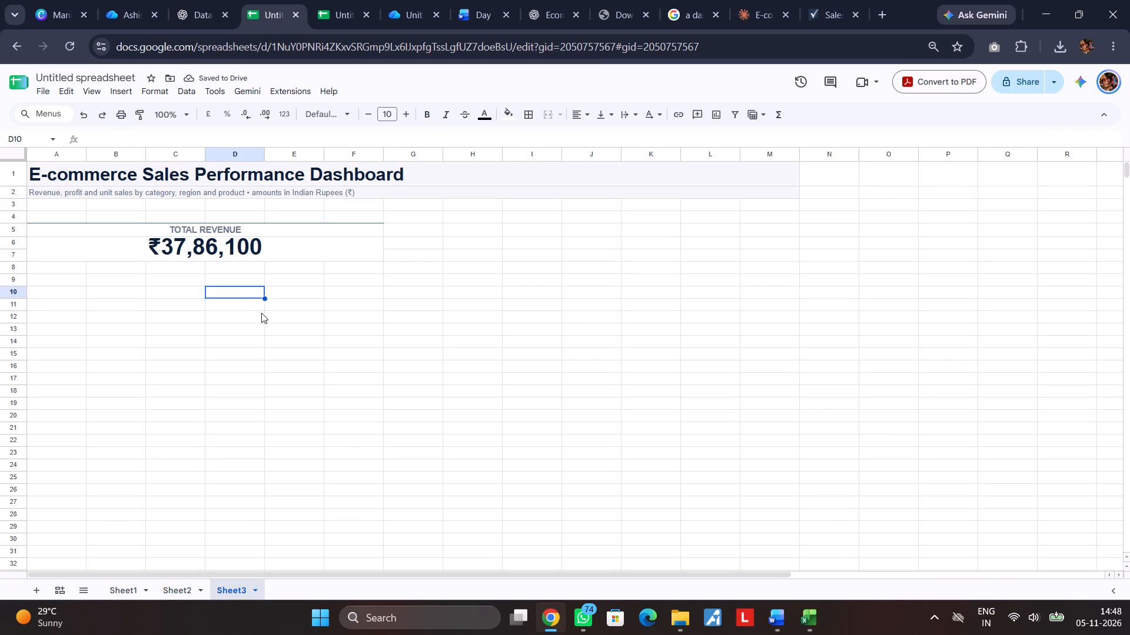
left_click(410, 228)
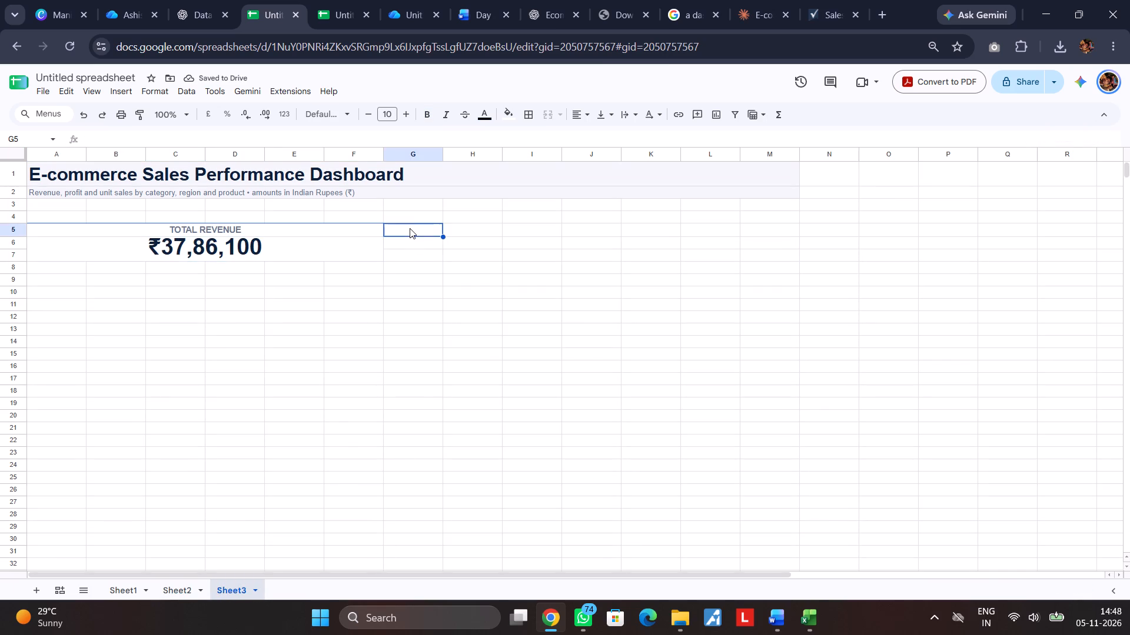
Select the Total Profit label and value cells together in H7:M9 on Sheet2.
left_click(179, 596)
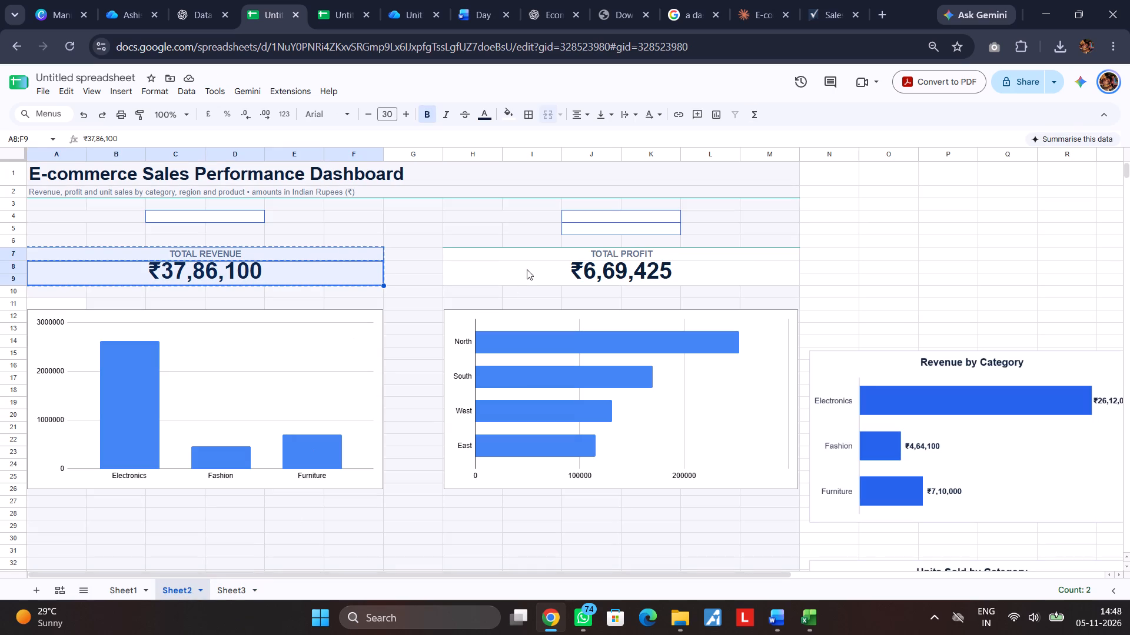
left_click(528, 256)
left_click(536, 269, "ctrl")
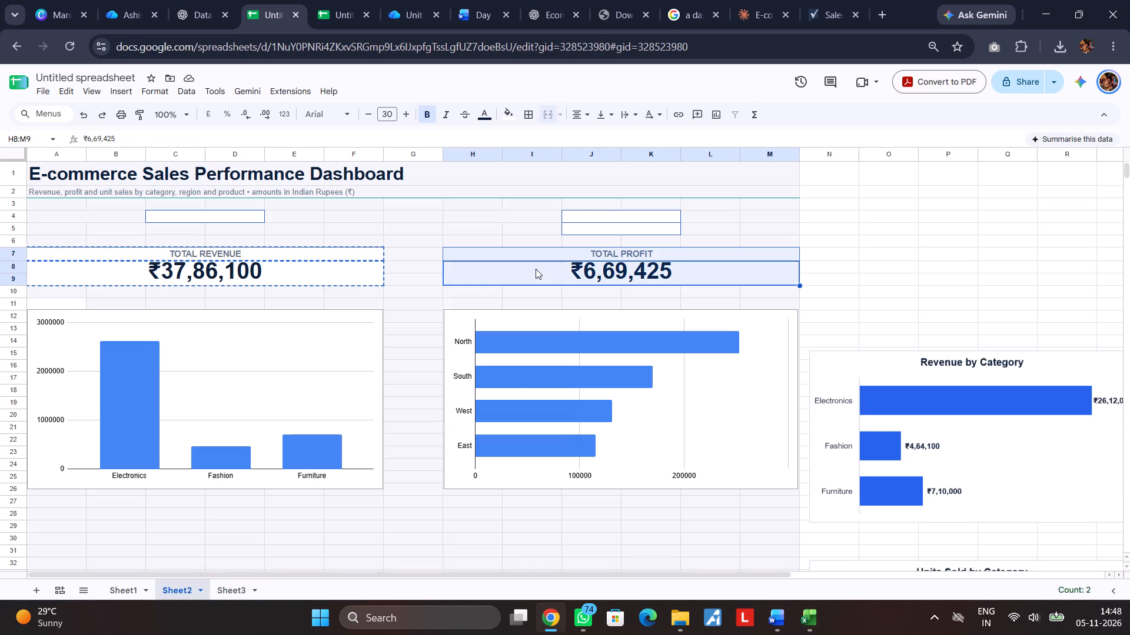
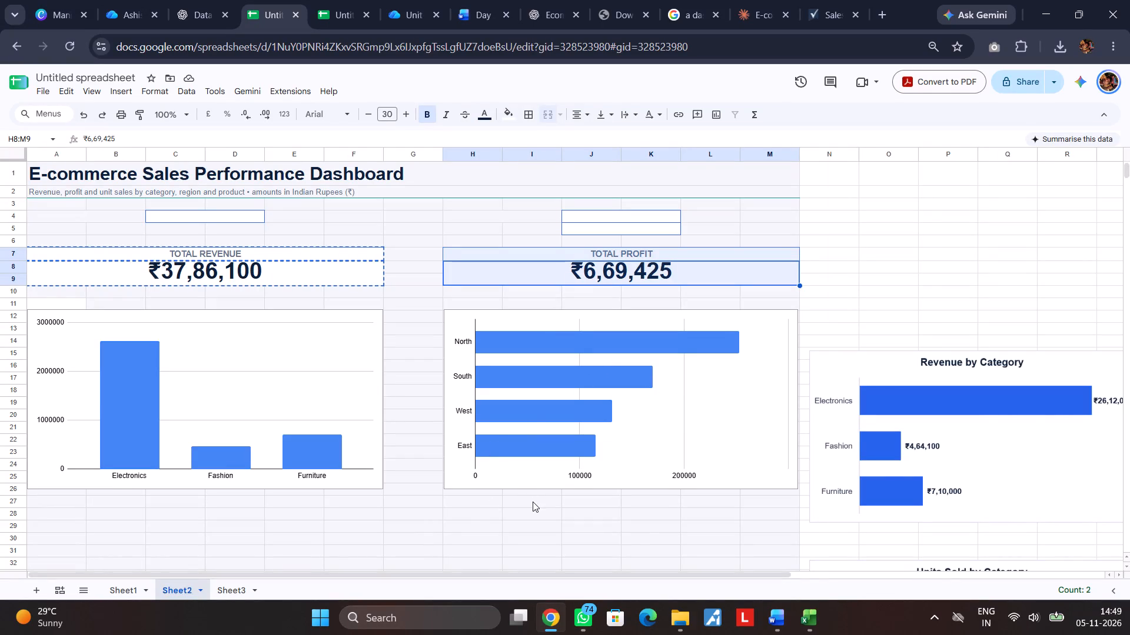
Examine the cards, charts and Key Insights table on Sheet2 and compare them with what is already on Sheet3.
scroll(614, 503, "up", 1)
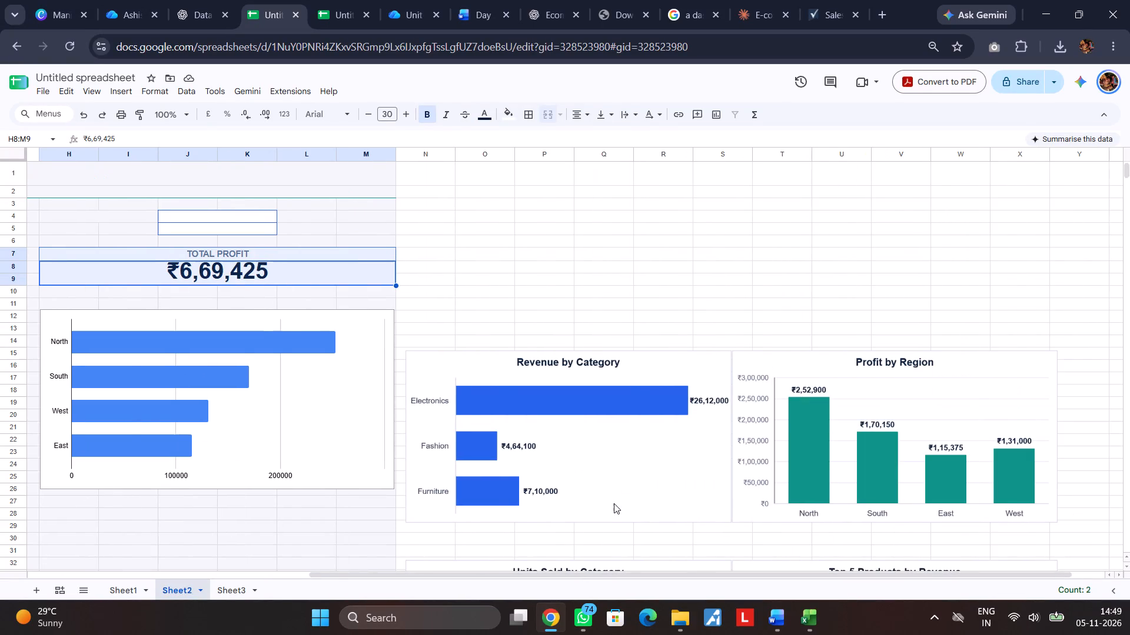
scroll(614, 503, "up", 1)
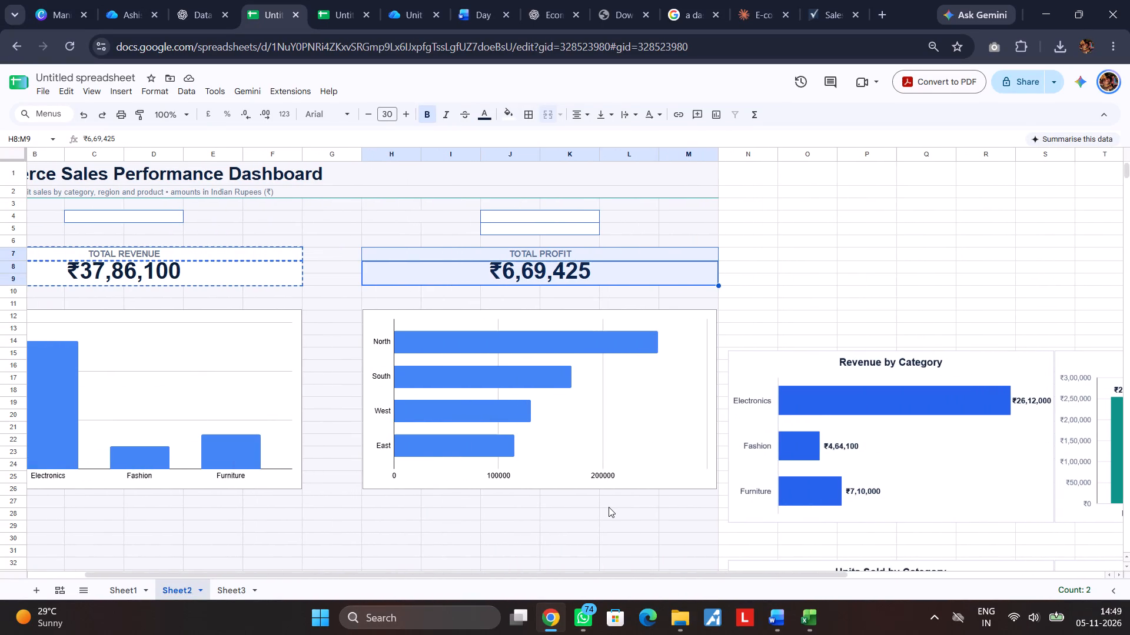
scroll(609, 507, "up", 1)
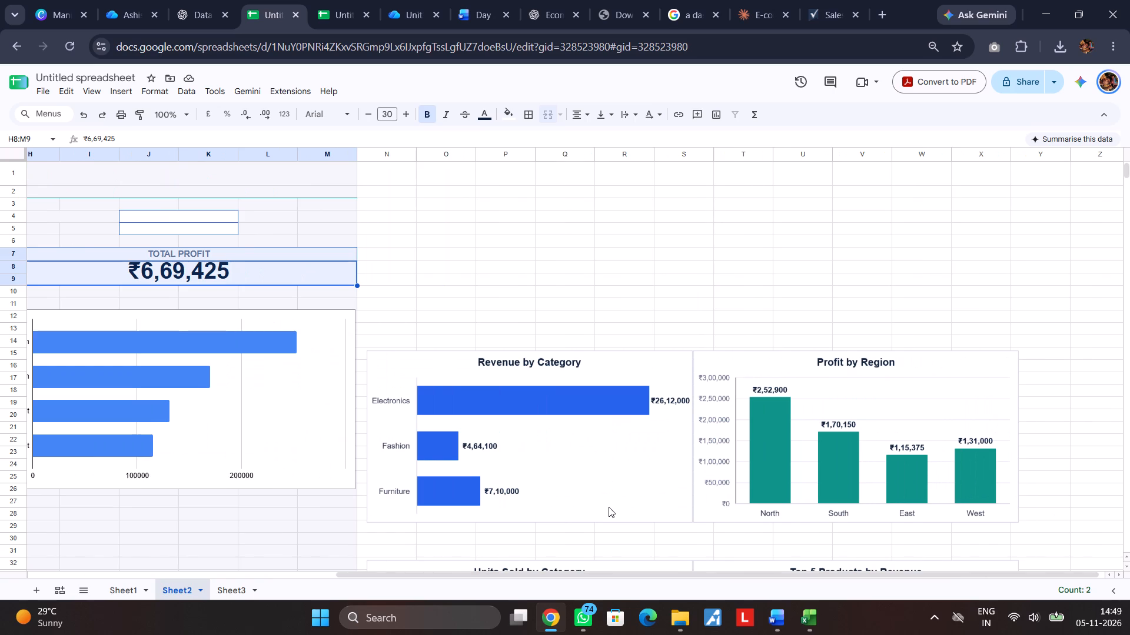
scroll(609, 507, "up", 2)
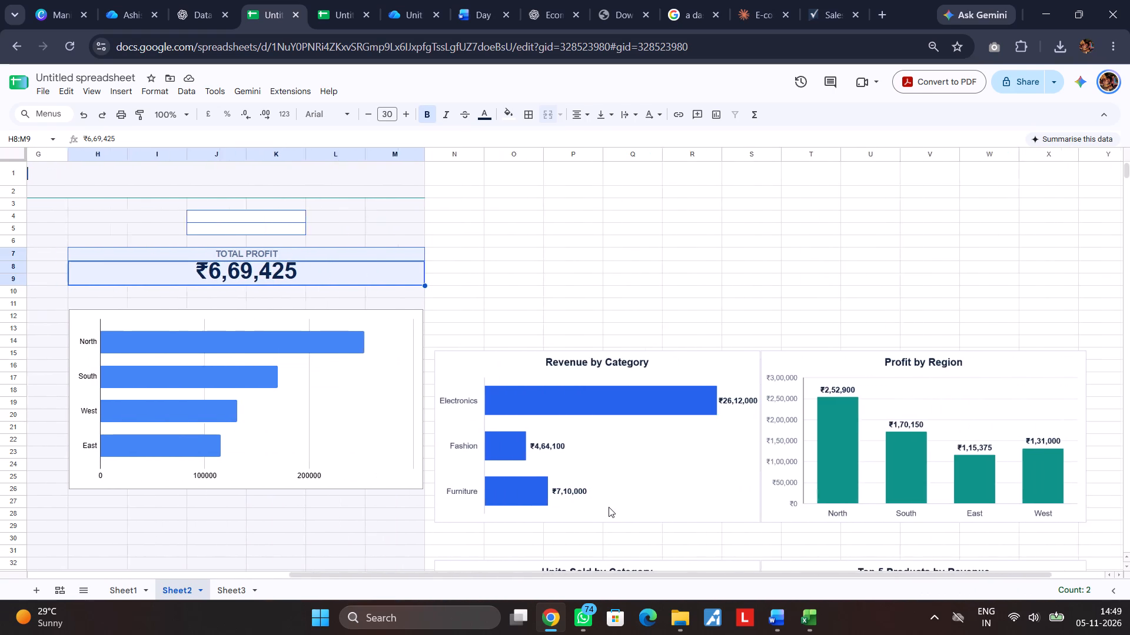
scroll(609, 507, "up", 2)
scroll(609, 507, "right", 1)
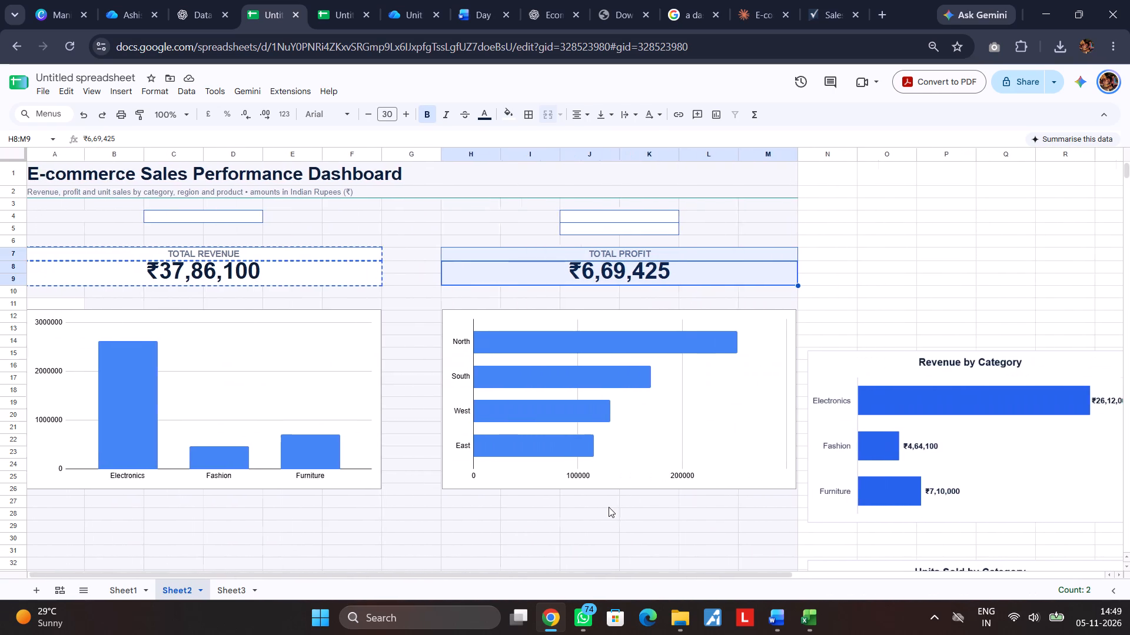
scroll(609, 507, "right", 2)
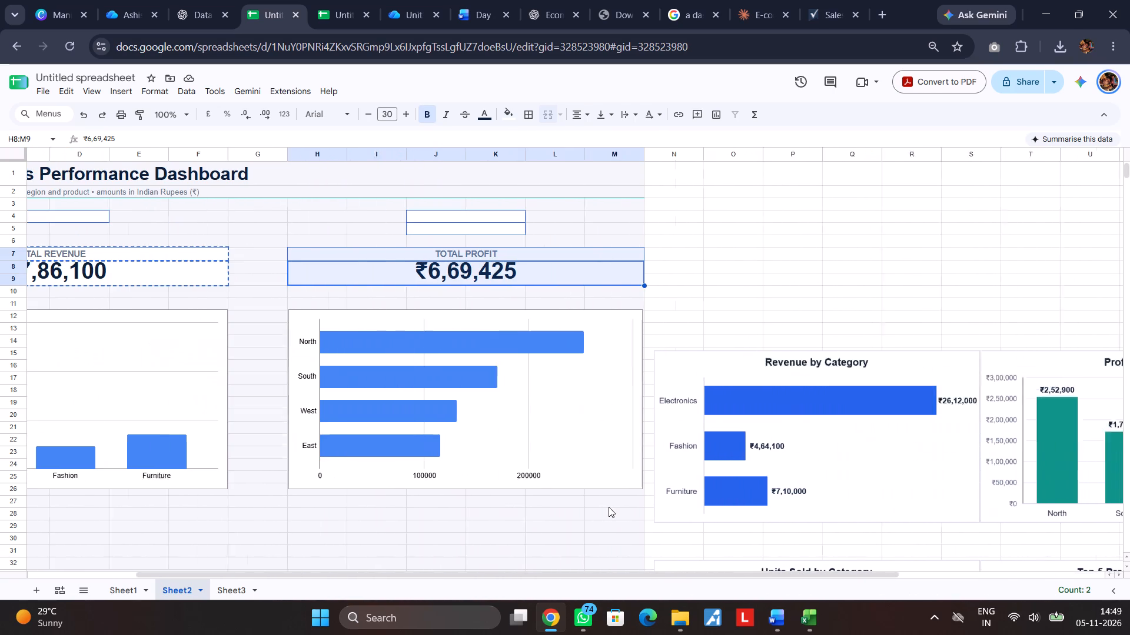
scroll(609, 507, "right", 1)
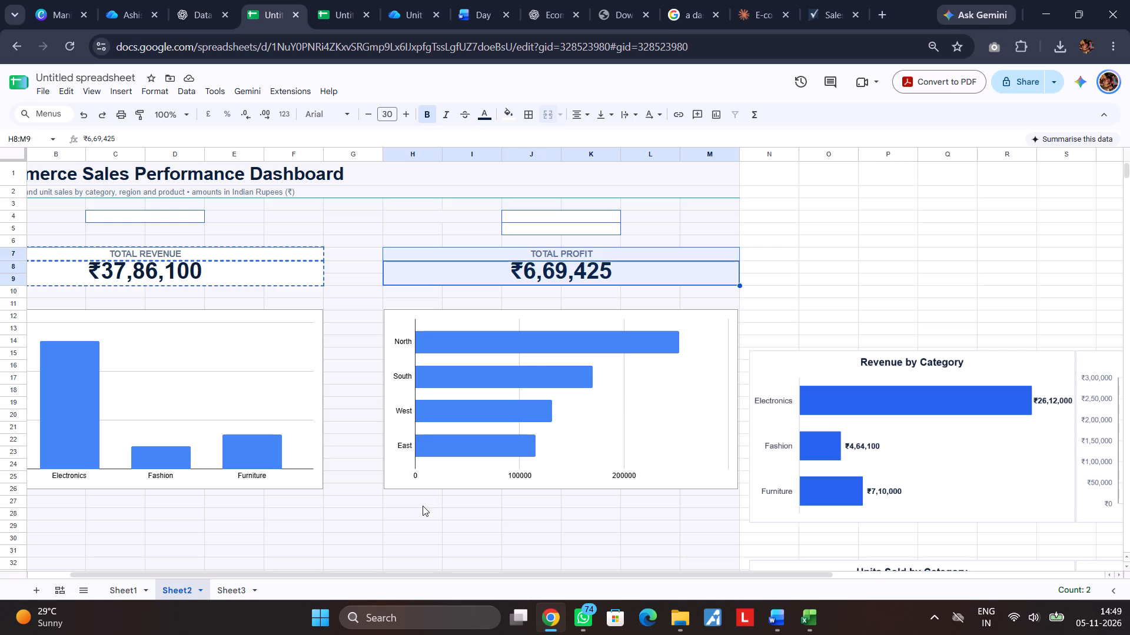
left_click(558, 516)
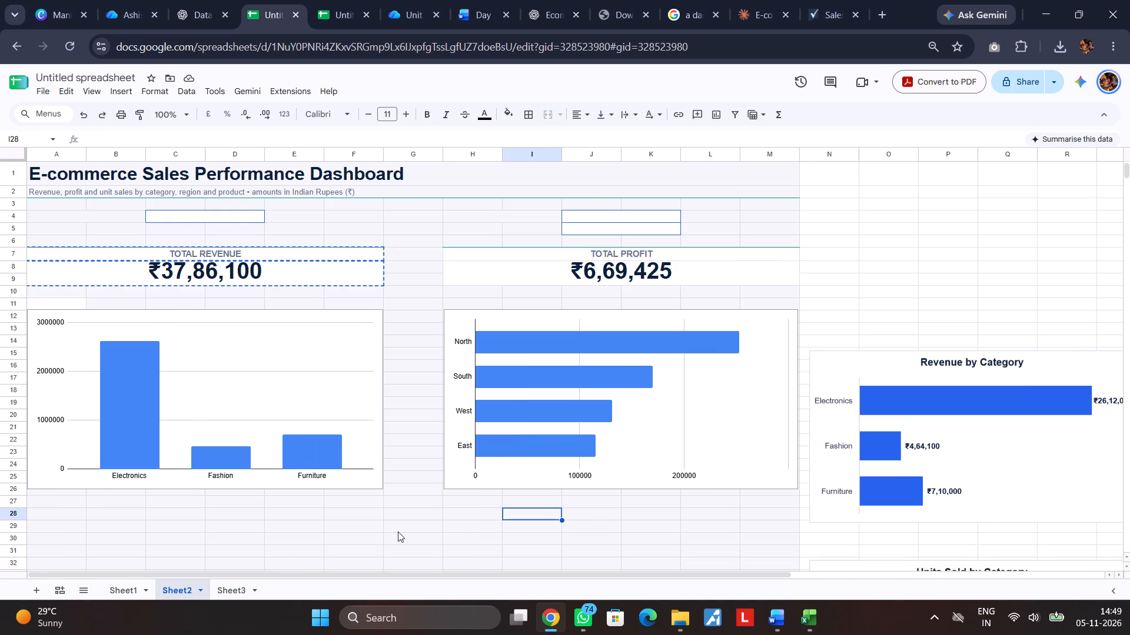
left_click(398, 532)
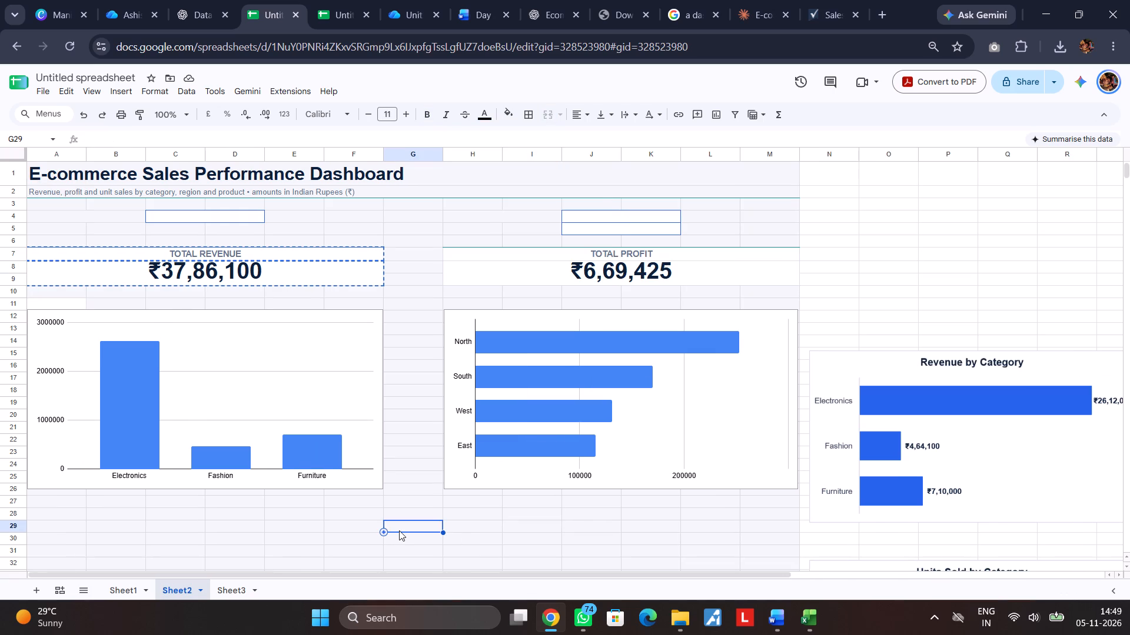
scroll(399, 530, "left", 5)
scroll(399, 530, "down", 3)
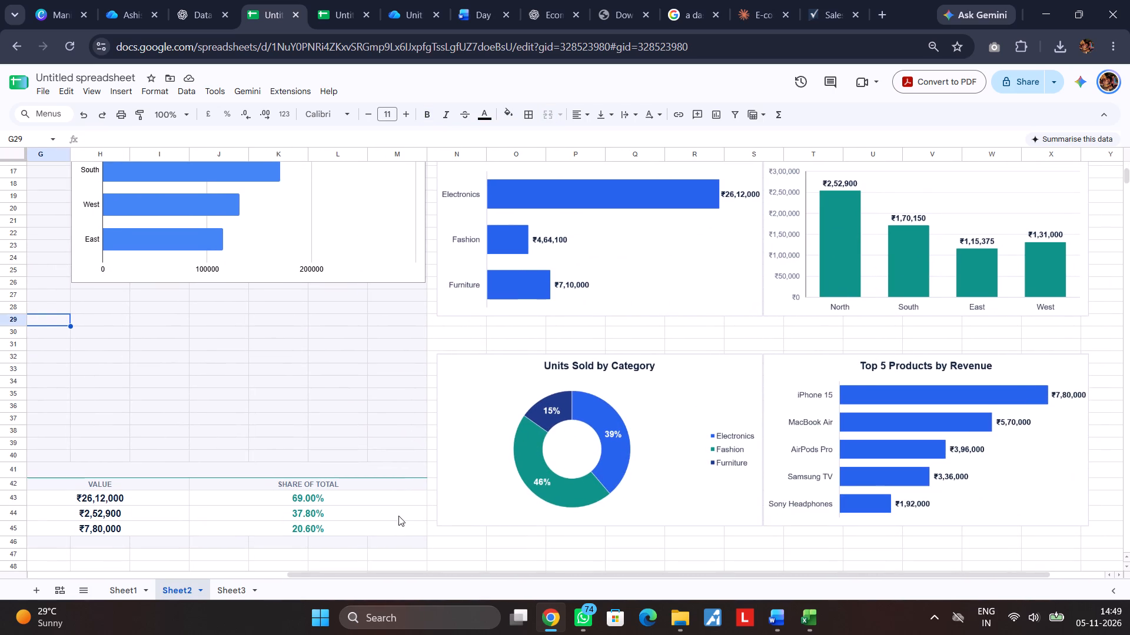
scroll(646, 443, "right", 9)
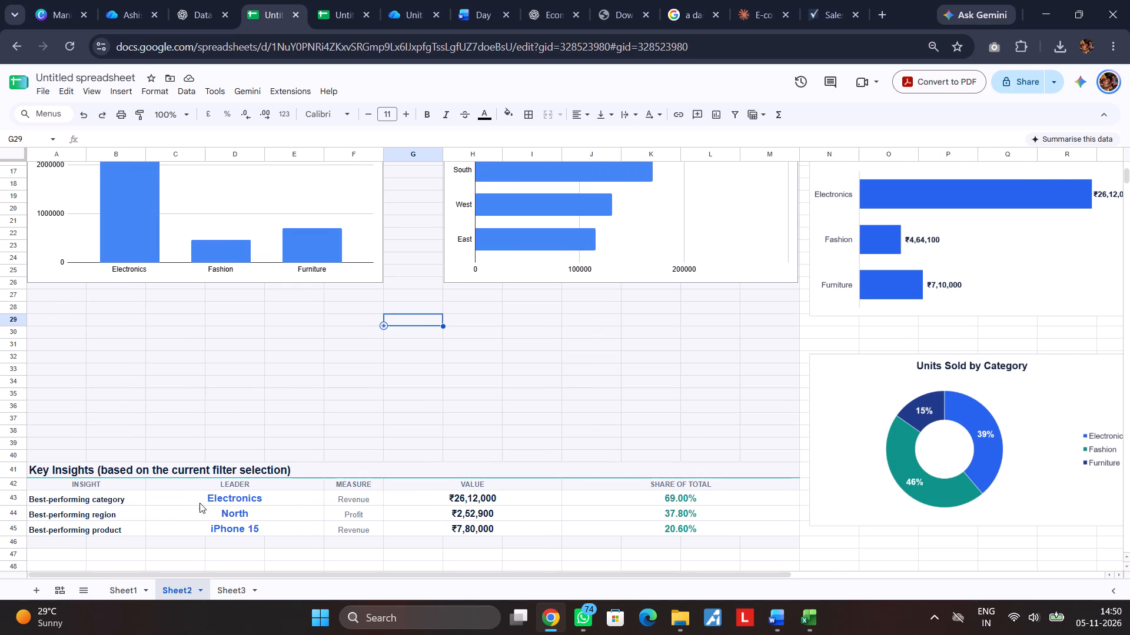
scroll(194, 485, "down", 1)
scroll(259, 470, "up", 4)
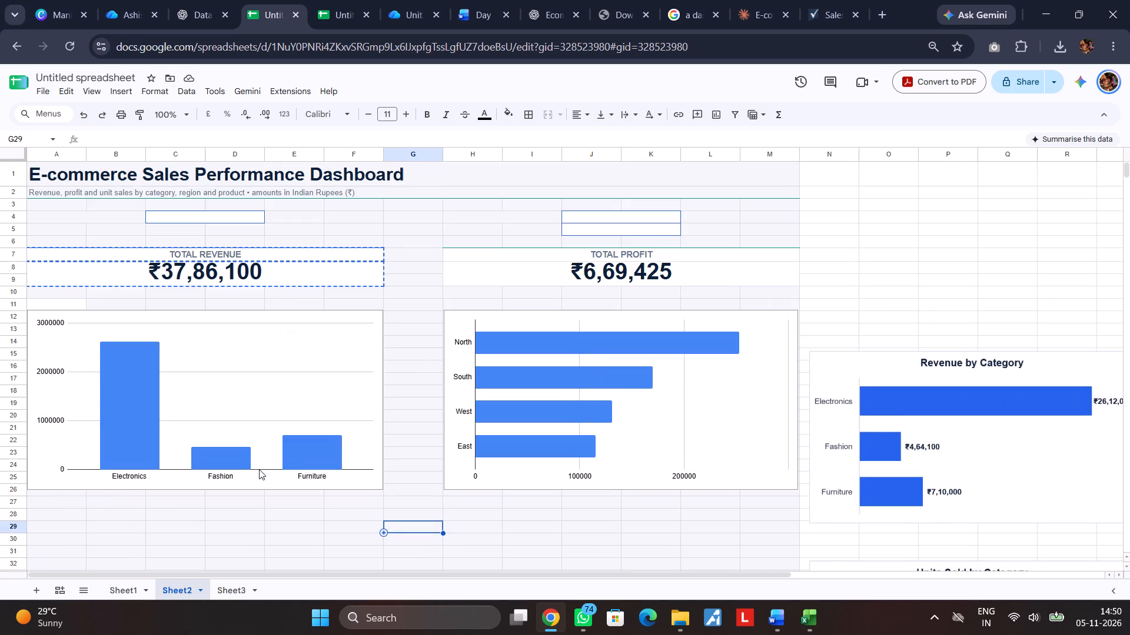
scroll(259, 469, "down", 2)
left_click(233, 589)
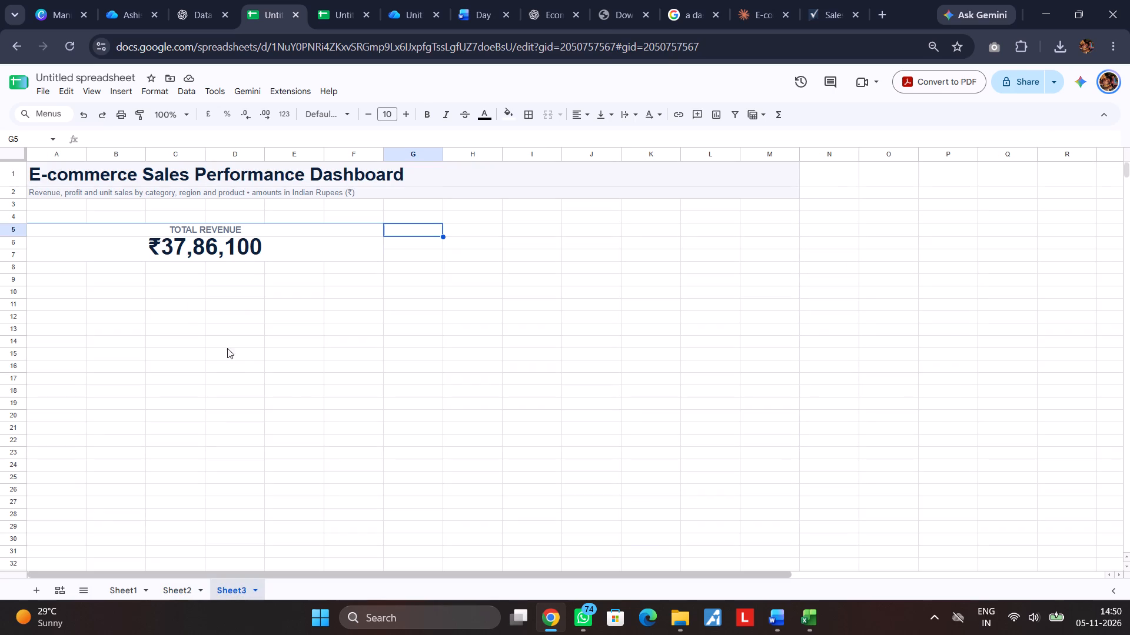
left_click(181, 593)
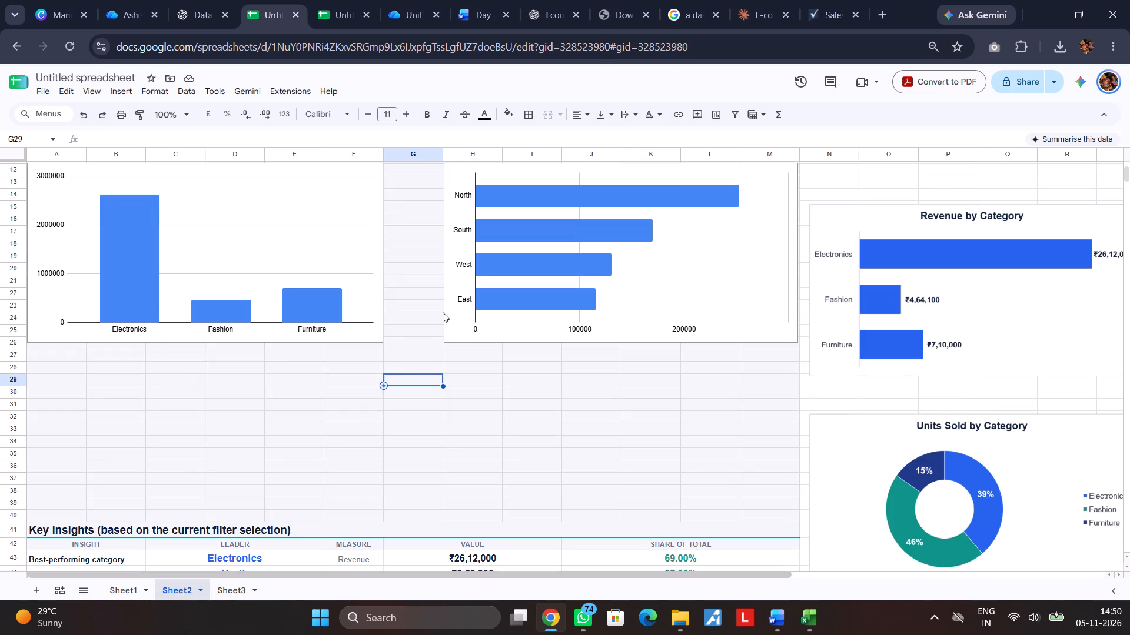
Copy the Total Profit card, label and value, from H7:M9 on Sheet2 to Sheet3 starting at G5.
scroll(479, 430, "up", 5)
left_click(594, 253)
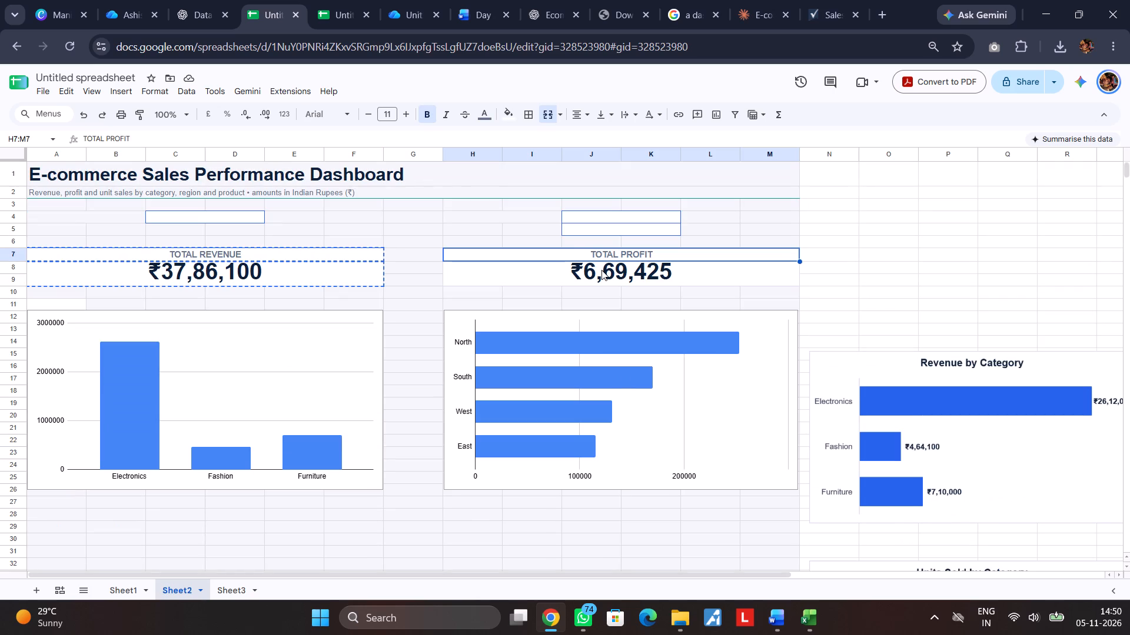
left_click(601, 270, "ctrl")
left_click(603, 255, "shift")
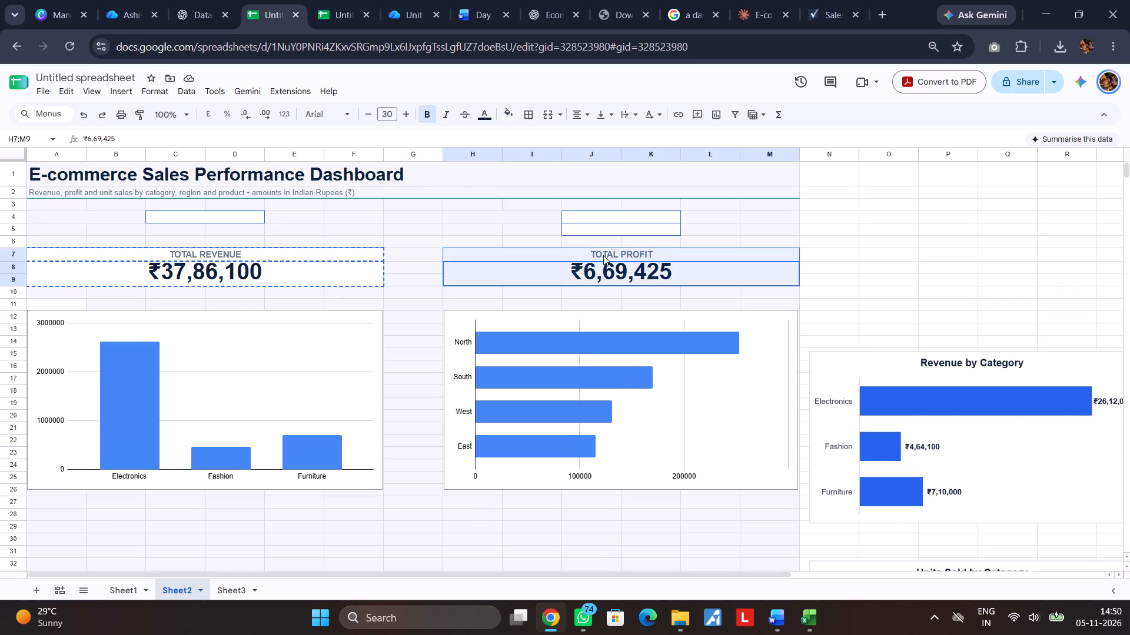
key("ctrl+c")
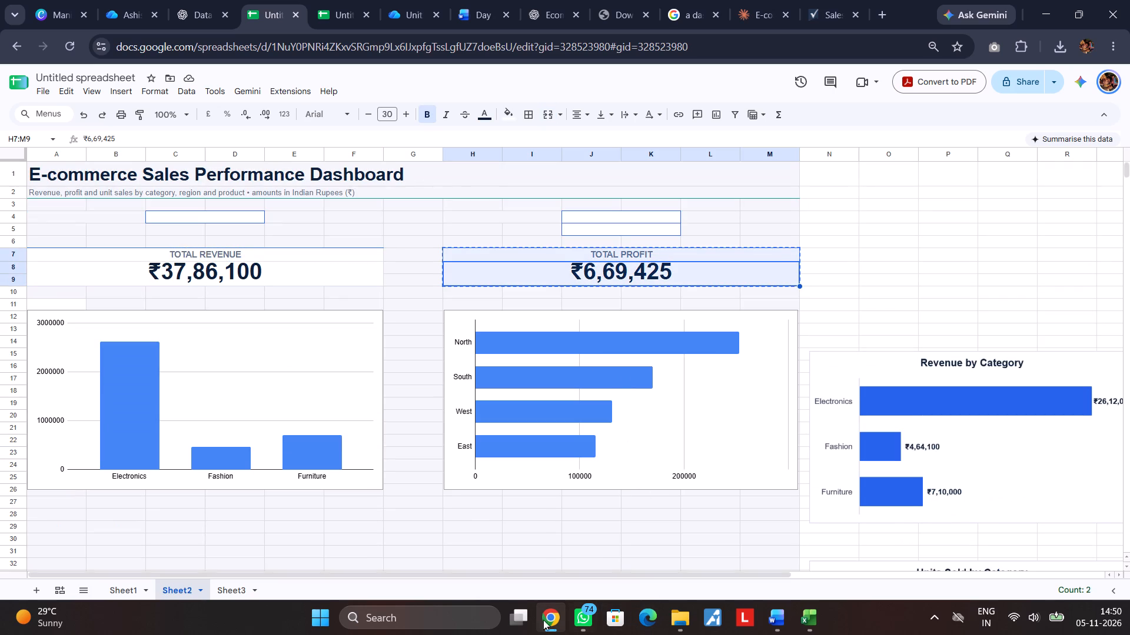
left_click(248, 582)
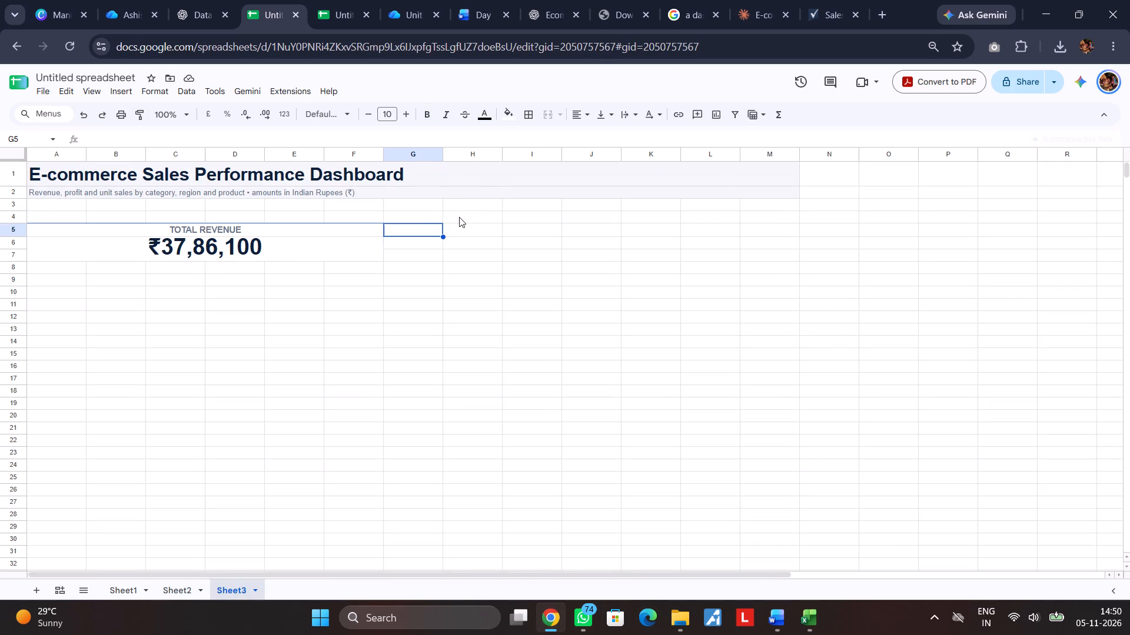
left_click(463, 226)
left_click(437, 233)
key("ctrl+v")
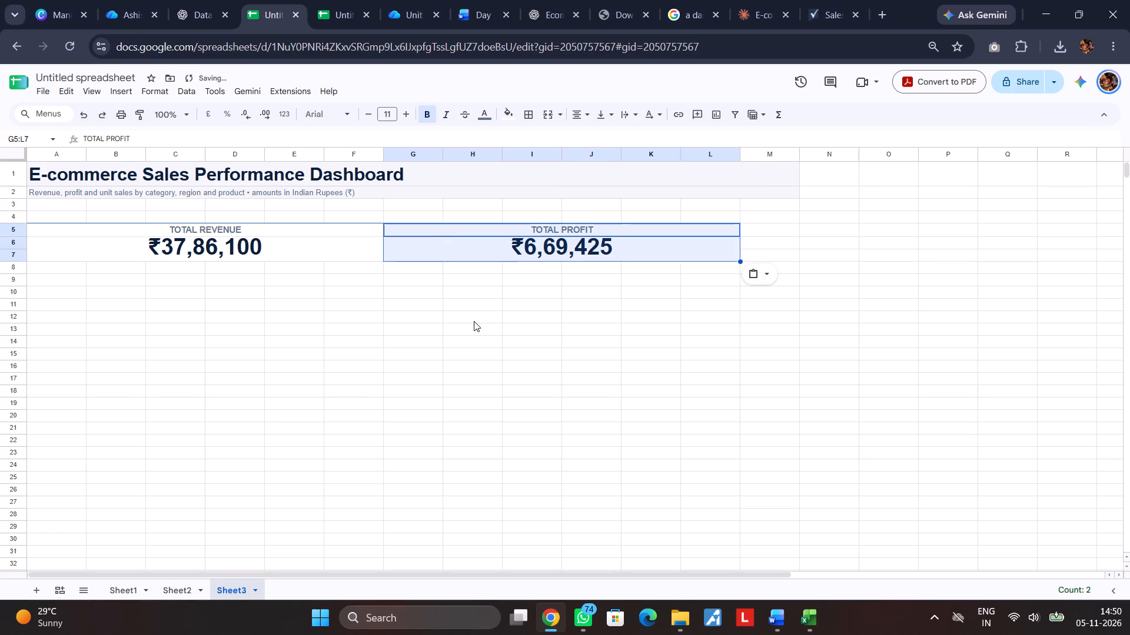
left_click(474, 322)
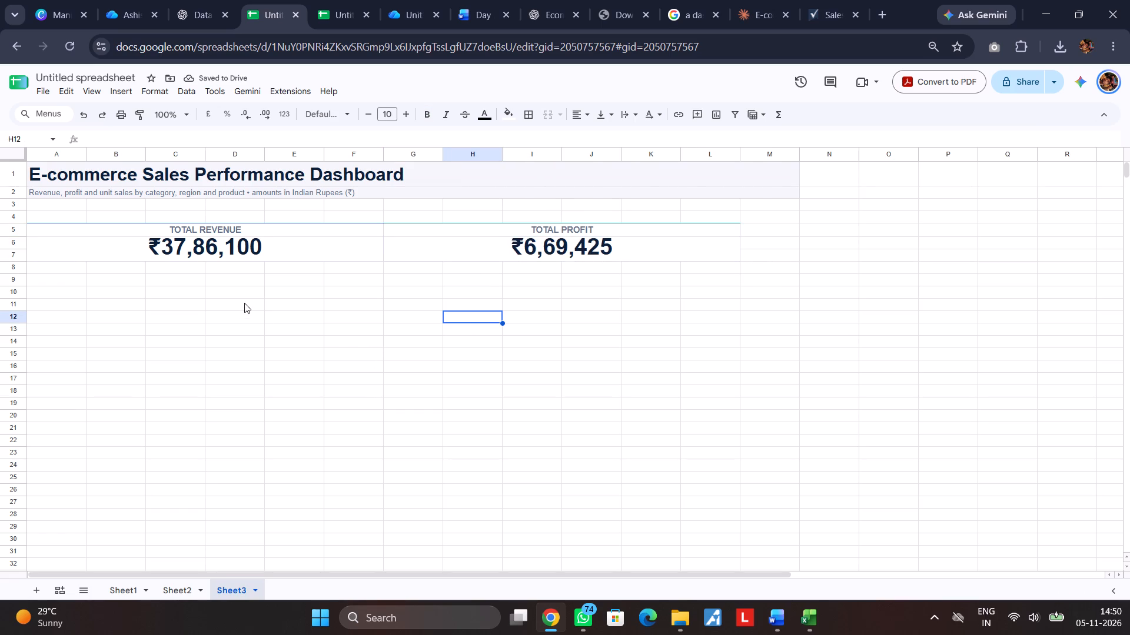
Copy the category column chart and the region bar chart together from Sheet2 to Sheet3, pasting at A9.
left_click(177, 591)
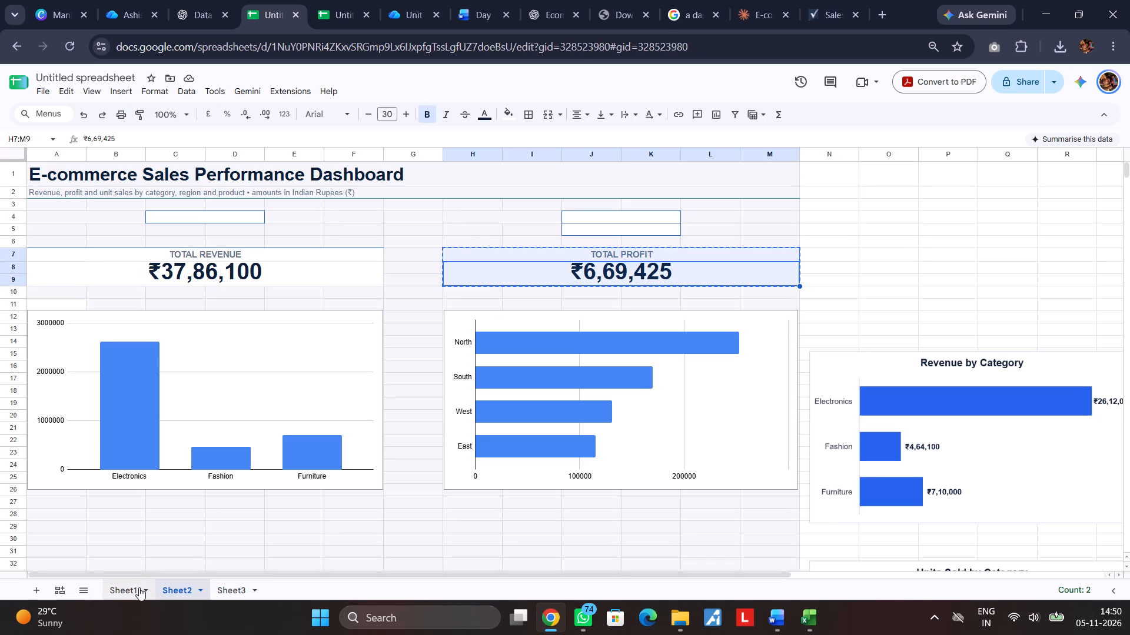
left_click(212, 318)
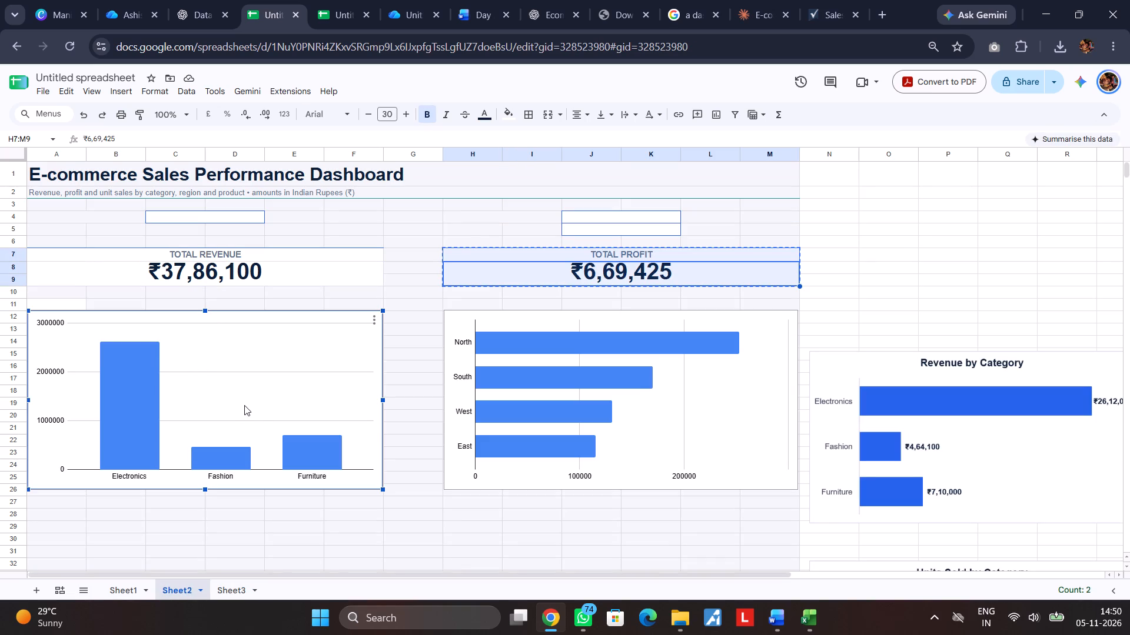
left_click(516, 320, "shift")
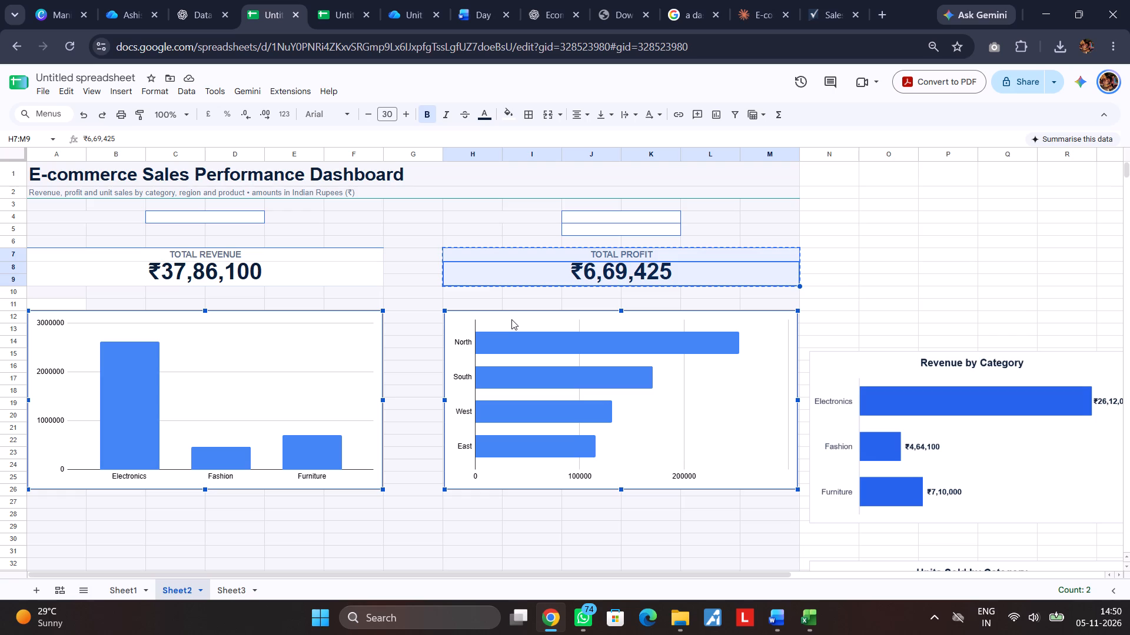
key("ctrl+c")
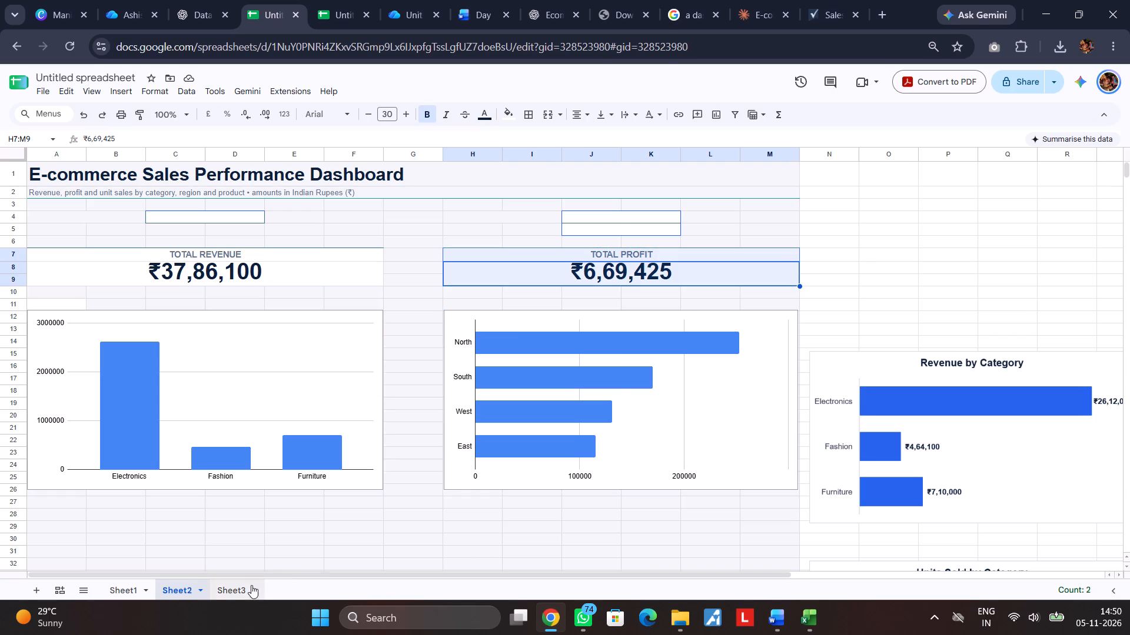
left_click(251, 585)
left_click(69, 280)
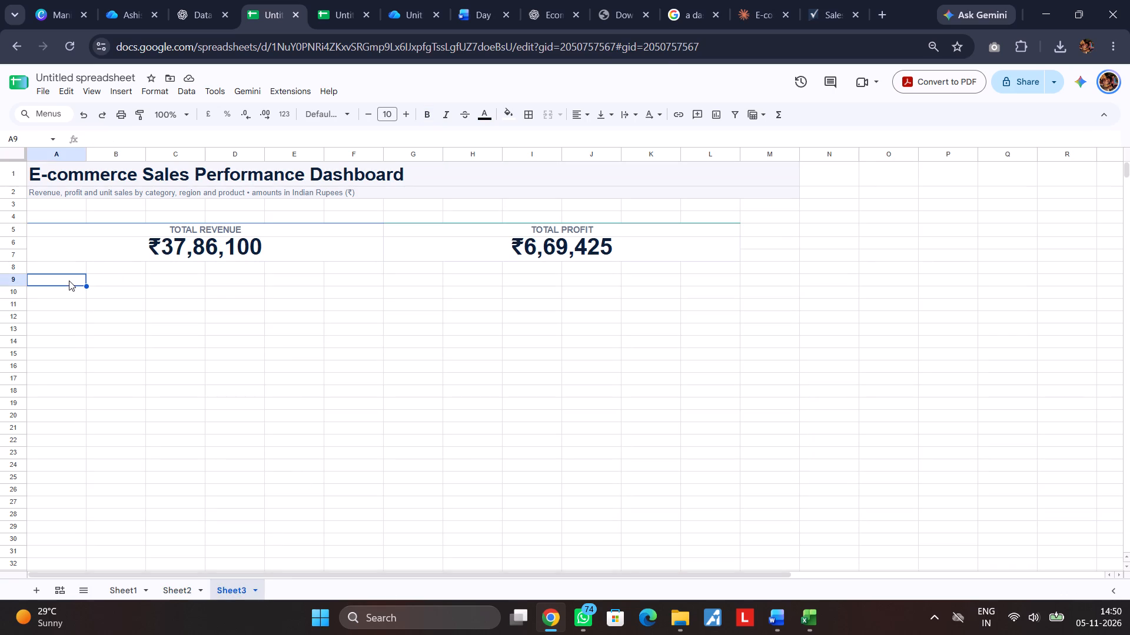
key("ctrl+v")
left_click(425, 329)
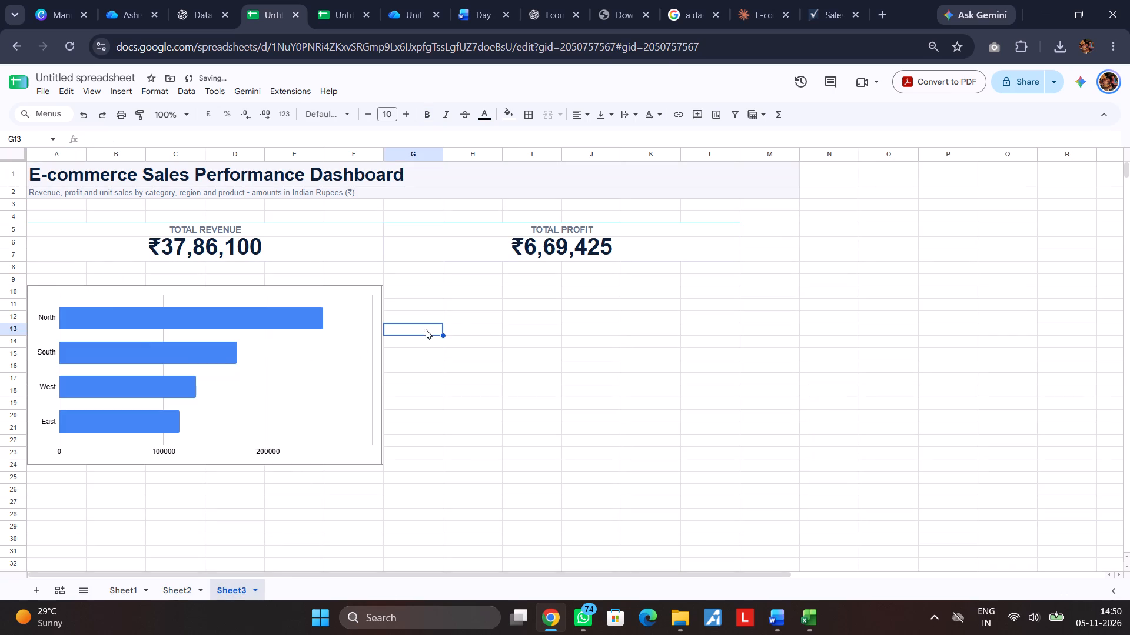
Move the region bar chart beside the category chart, beneath the Total Profit card, leaving a narrow gap and aligning its far edge with column L.
left_click(341, 304)
left_click_drag(337, 302, 690, 300)
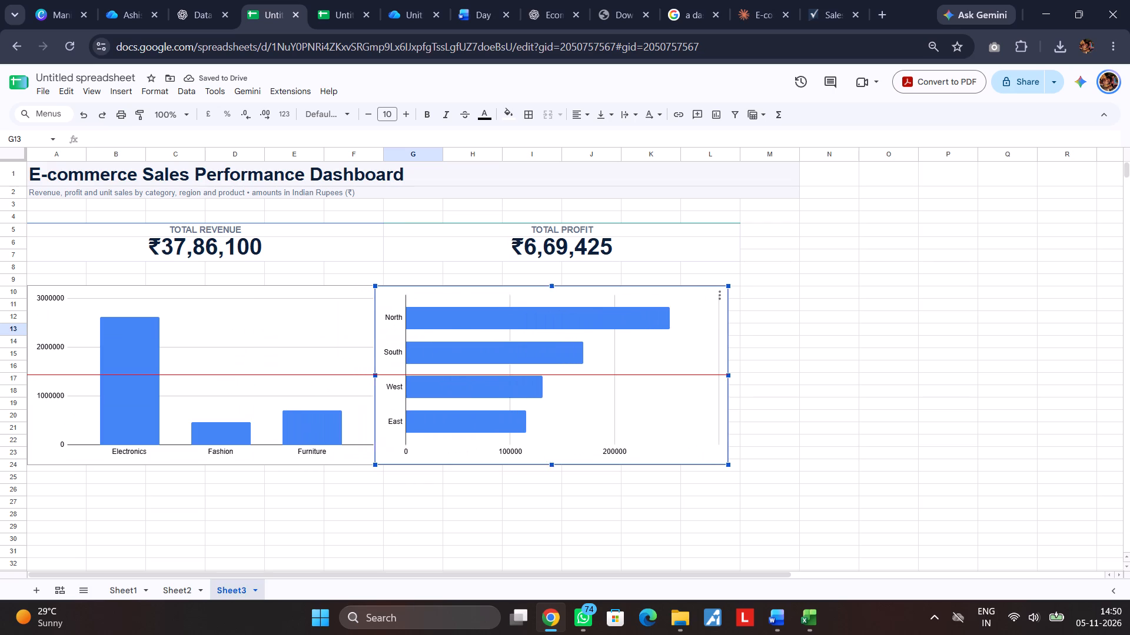
left_click_drag(690, 300, 697, 302)
left_click(809, 291)
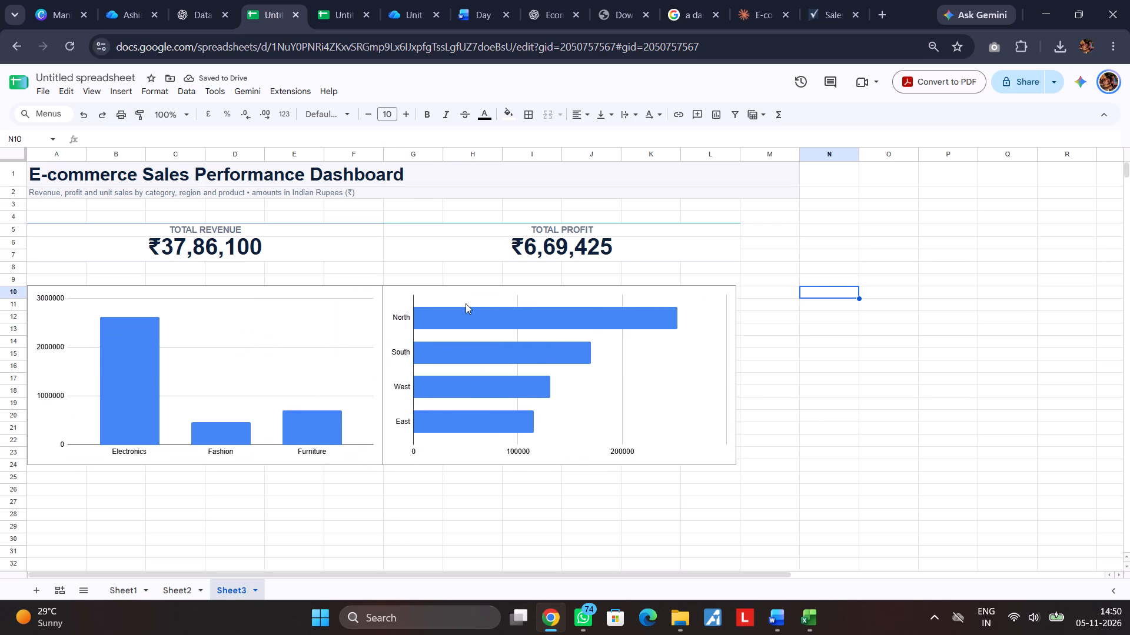
left_click(546, 291)
left_click_drag(549, 291, 556, 291)
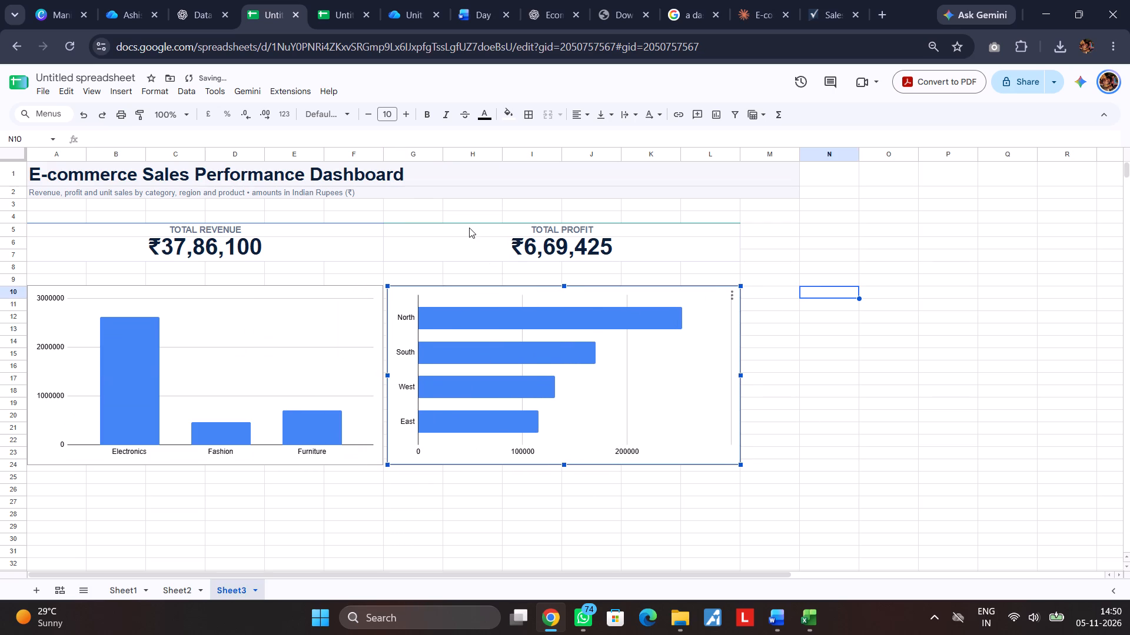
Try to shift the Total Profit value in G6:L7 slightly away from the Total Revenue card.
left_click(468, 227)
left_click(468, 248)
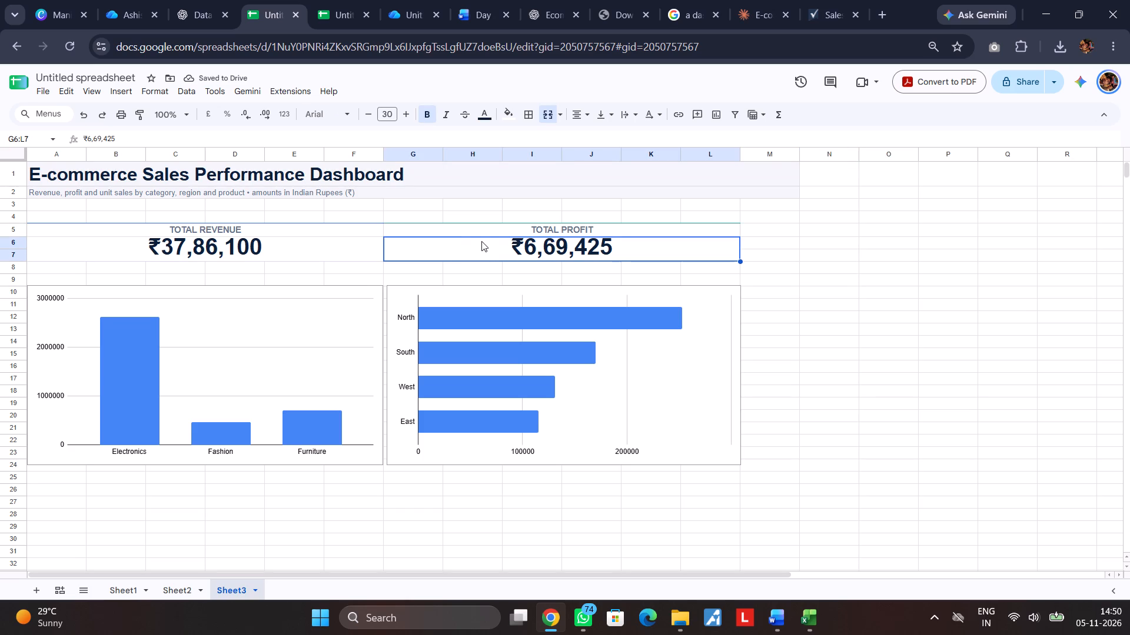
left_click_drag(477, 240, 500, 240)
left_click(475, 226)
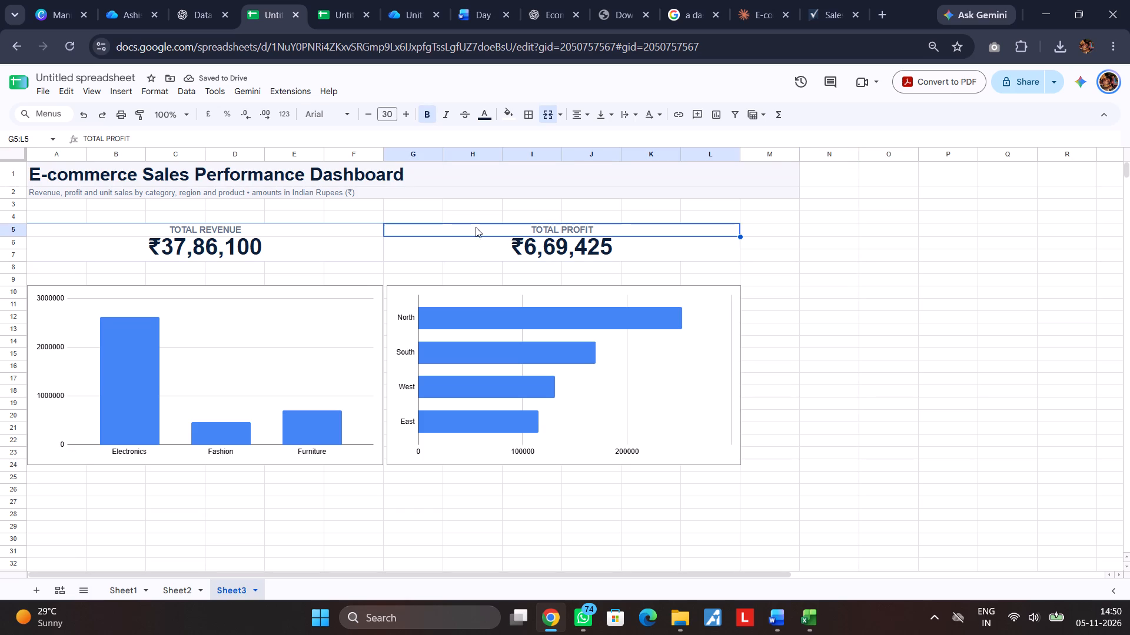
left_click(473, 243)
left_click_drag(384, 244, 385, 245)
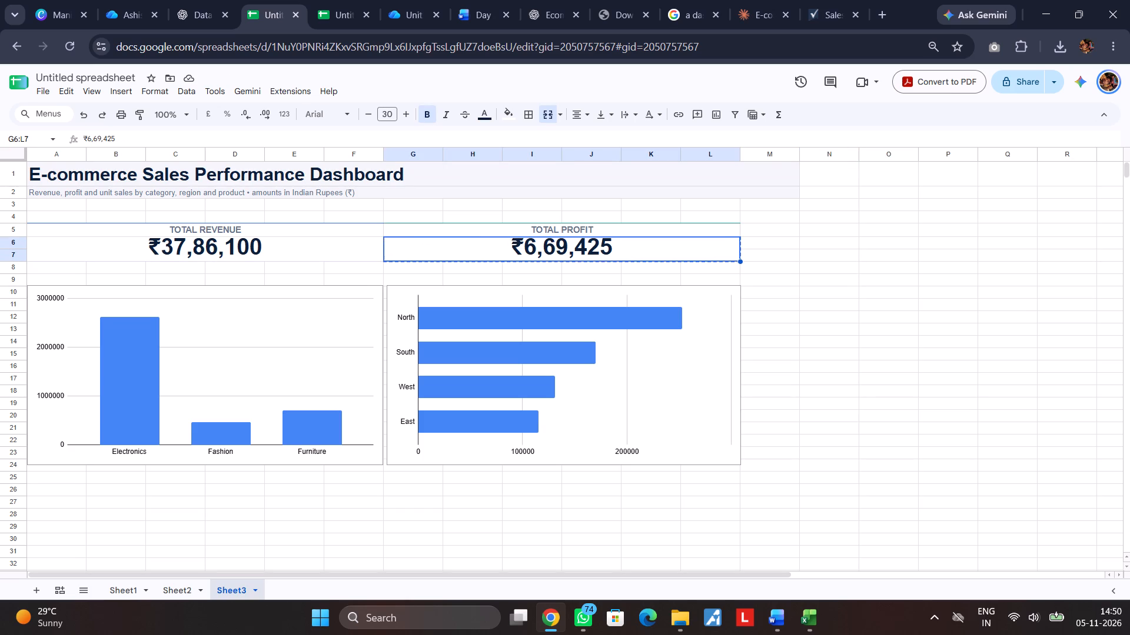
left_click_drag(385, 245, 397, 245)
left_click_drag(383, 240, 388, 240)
Fill the Total Revenue label from A5:F5 down into row 6 on Sheet3.
left_click(384, 234)
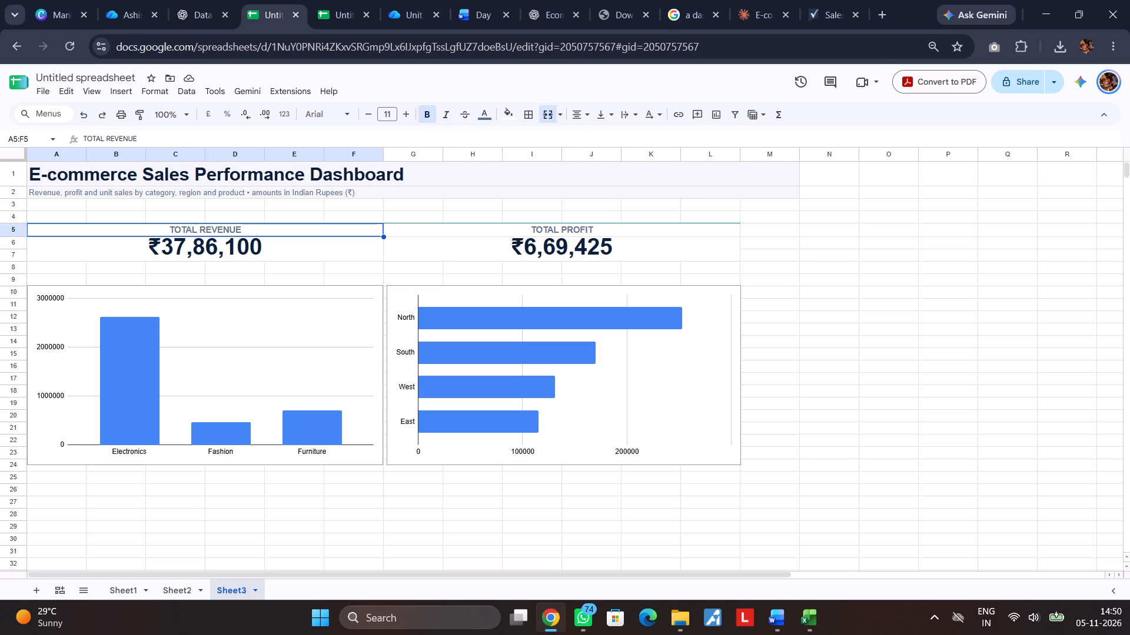
left_click_drag(383, 237, 375, 239)
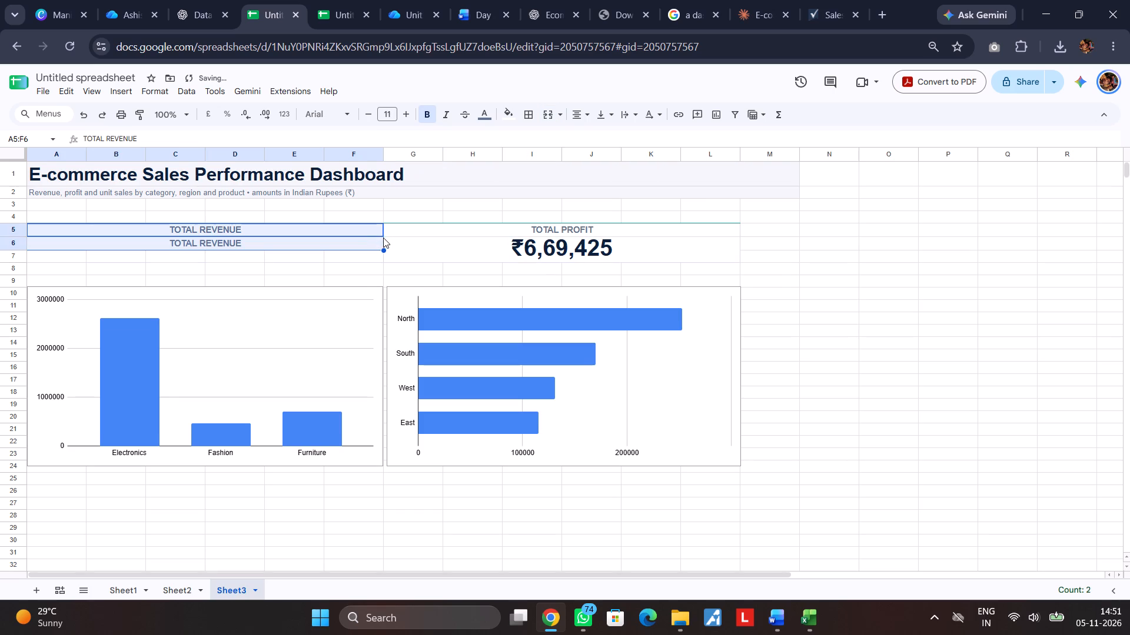
Undo the fill of the Total Revenue label into row 6 on Sheet3.
key("ctrl+z")
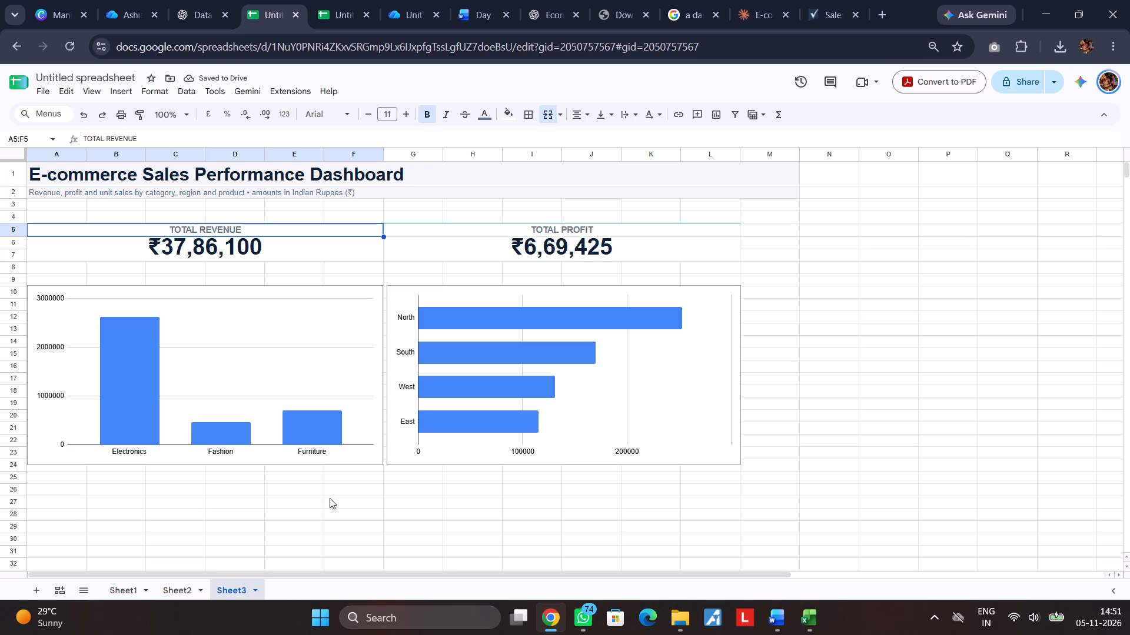
Move the category column chart and region bar chart up together so their top edges meet the top of row 9.
scroll(330, 498, "down", 2)
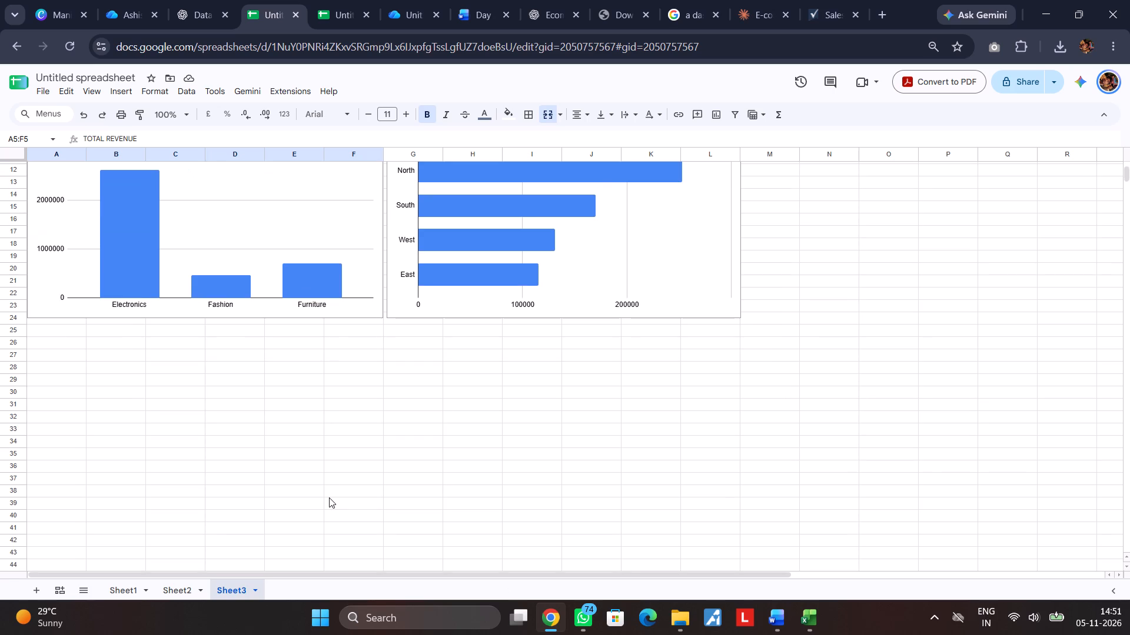
scroll(329, 496, "up", 2)
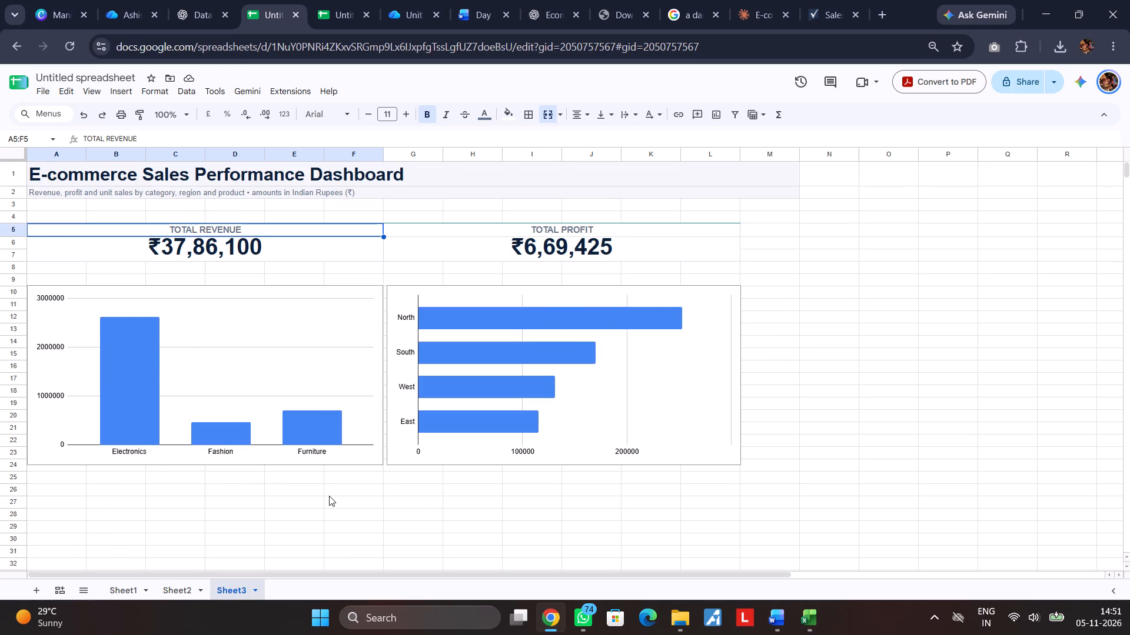
left_click_drag(144, 480, 611, 352)
left_click(875, 365)
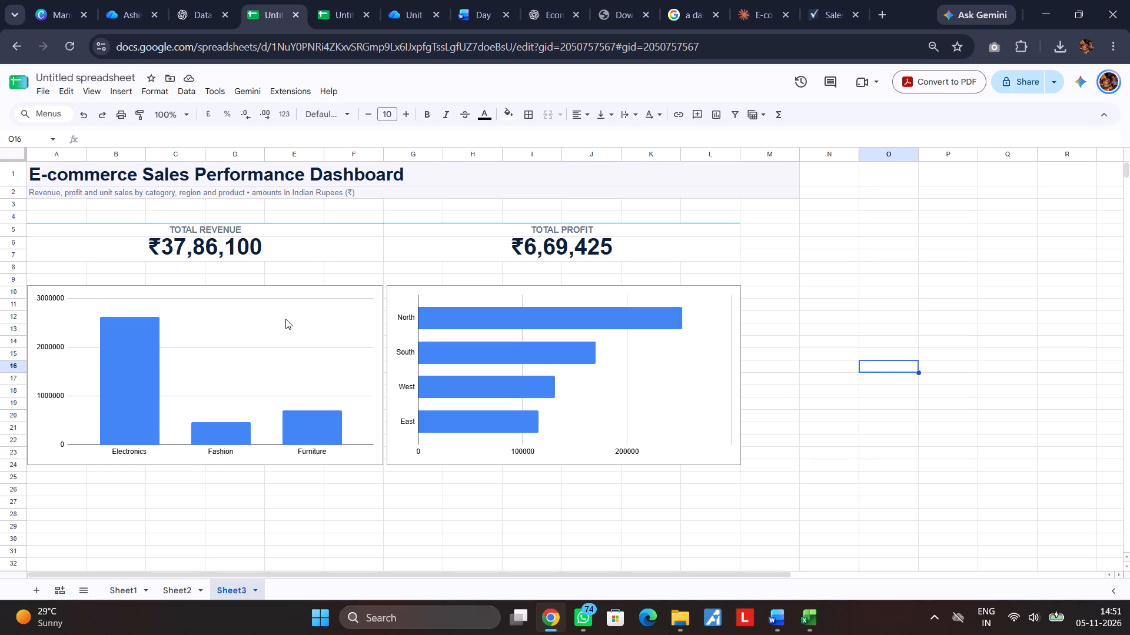
left_click(282, 304)
left_click(560, 294, "shift")
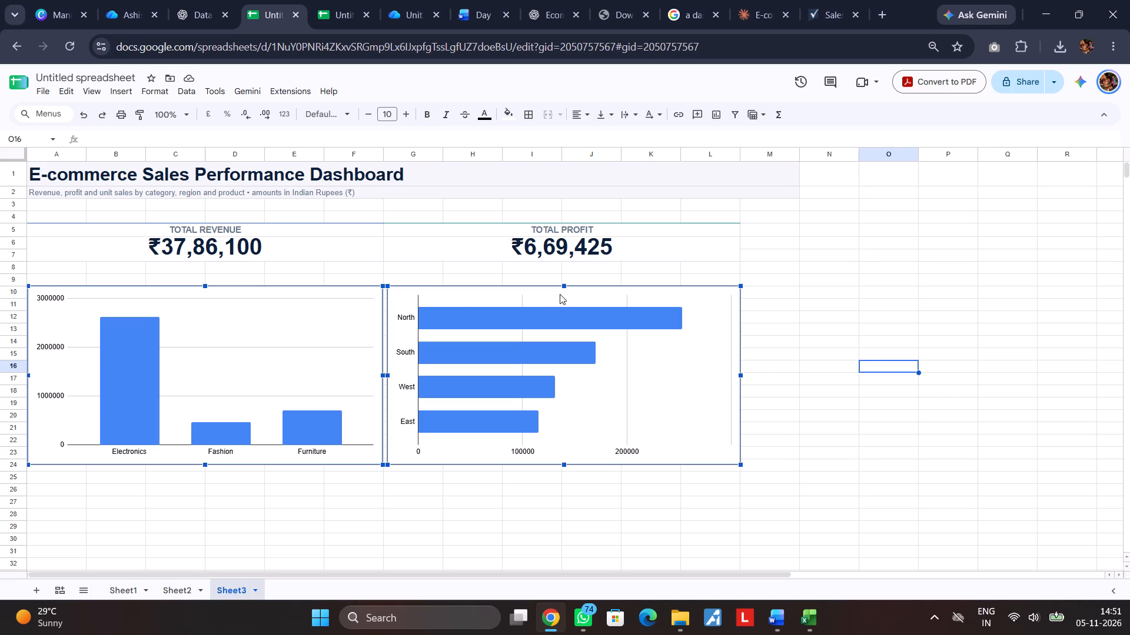
key("Up")
key("Up")
key("Up")
key("Up")
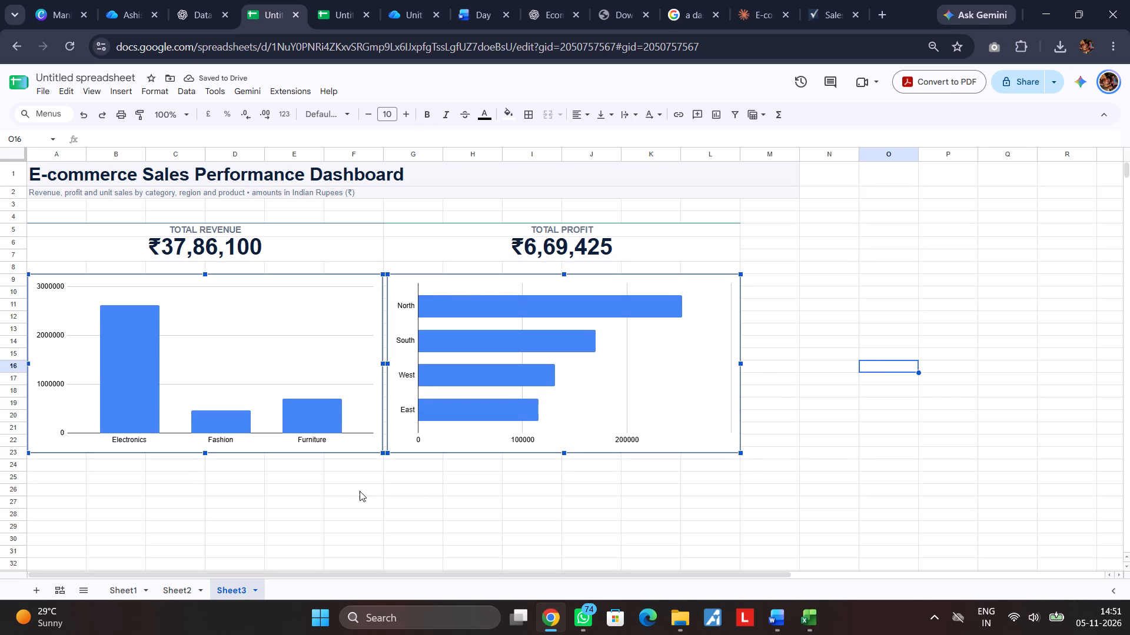
Review the remaining space on Sheet3, the source data on Sheet1, and the reference charts on Sheet2.
scroll(353, 488, "down", 2)
left_click(591, 423)
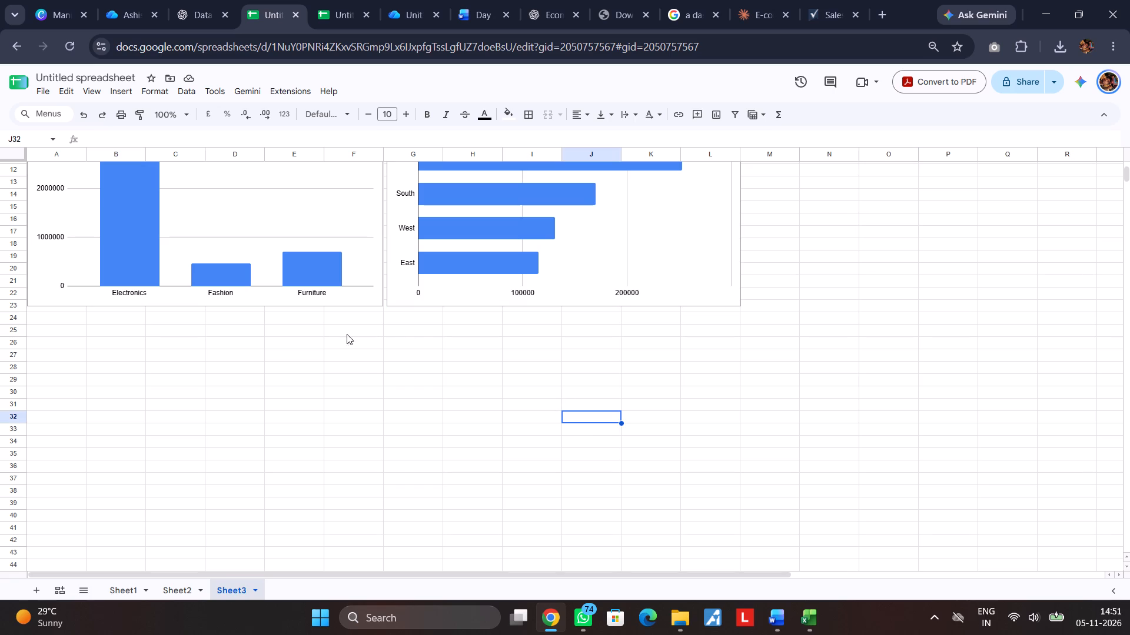
scroll(345, 403, "down", 5)
scroll(345, 403, "up", 5)
left_click(171, 584)
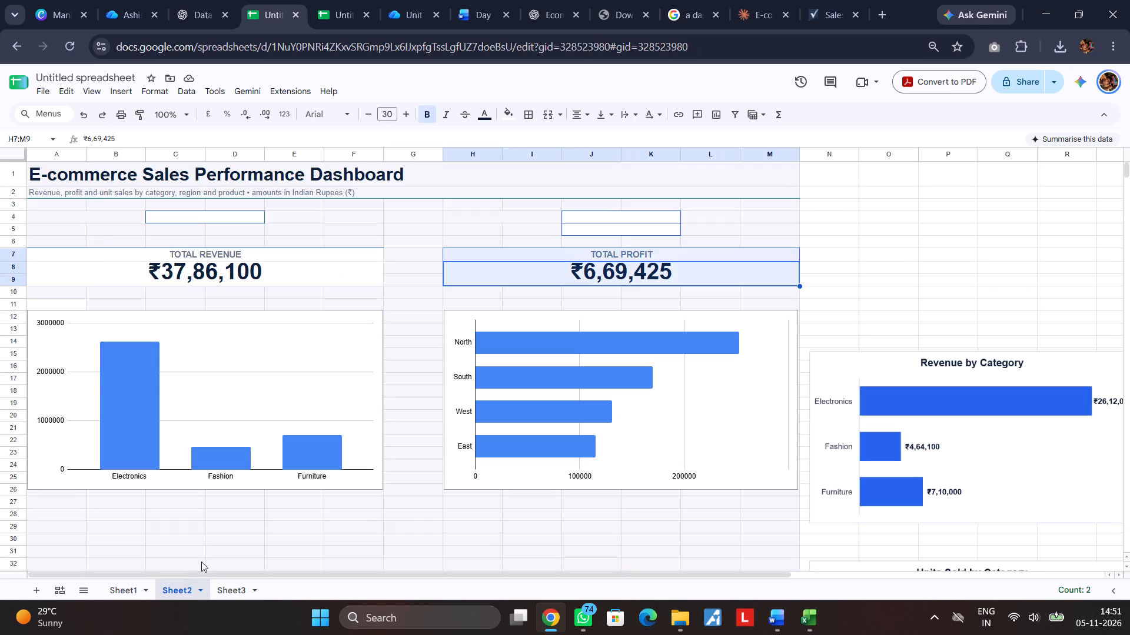
left_click(124, 595)
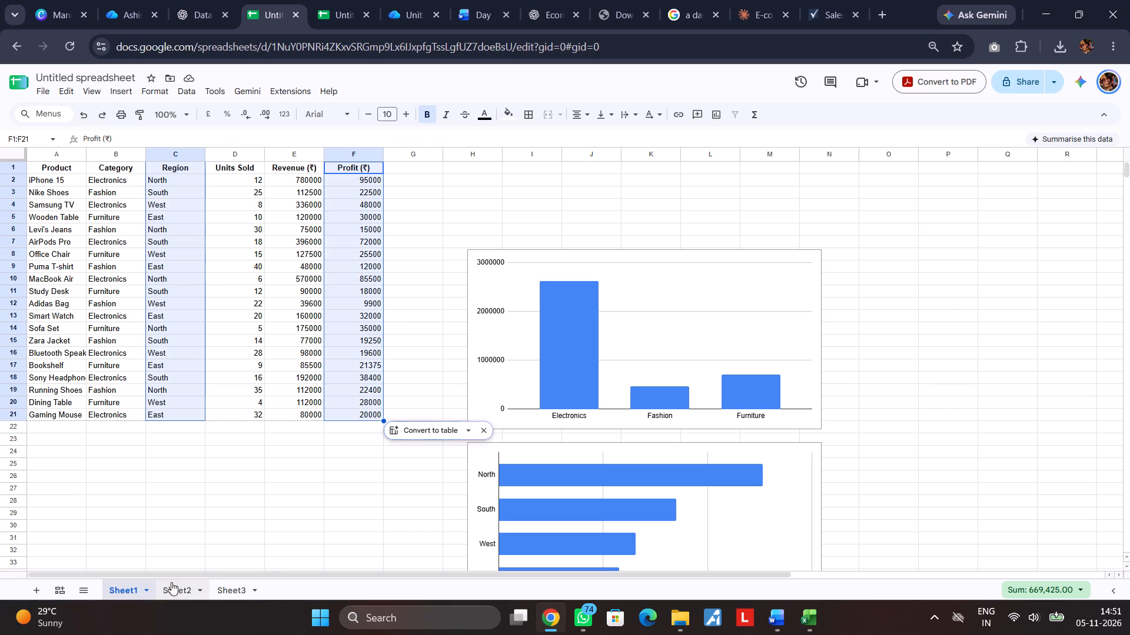
left_click(187, 588)
scroll(630, 440, "left", 1)
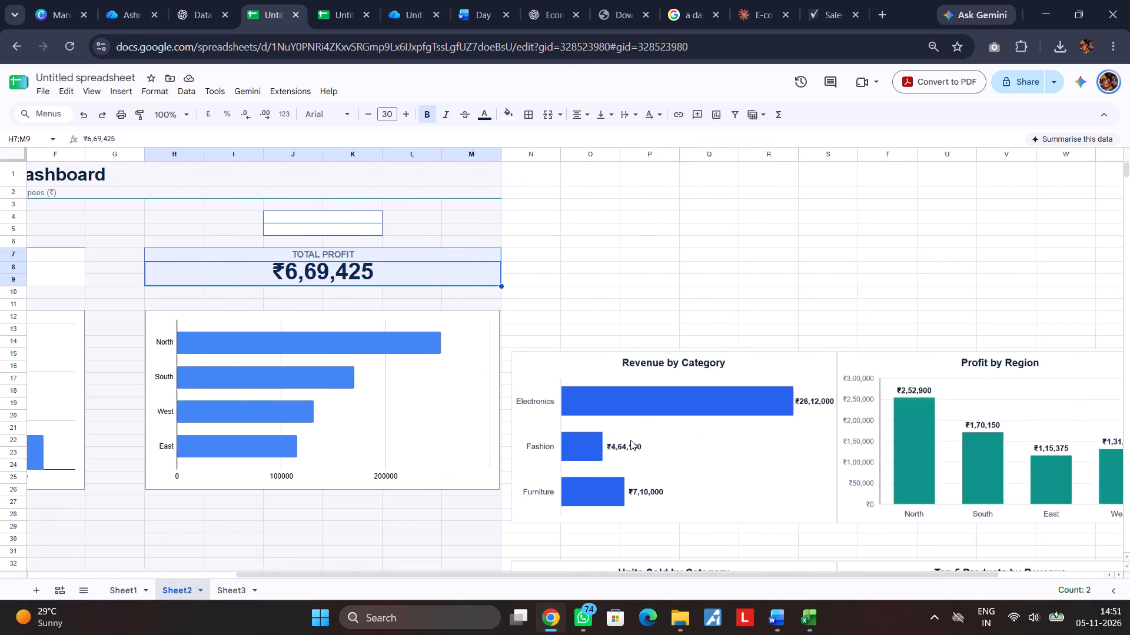
scroll(630, 440, "left", 2)
scroll(630, 440, "down", 4)
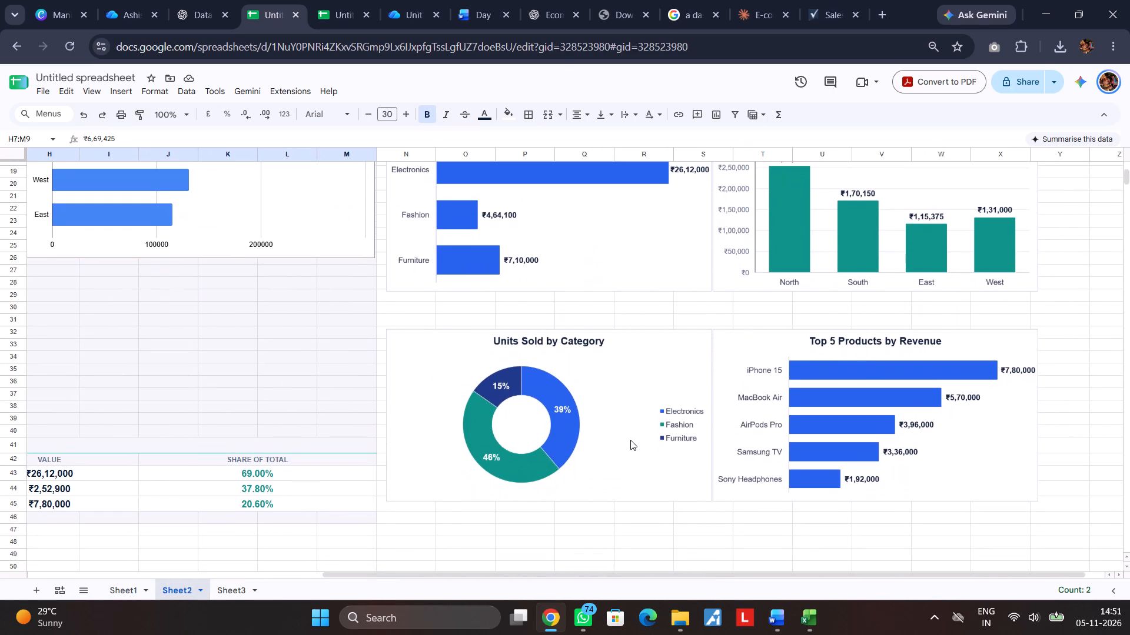
left_click(239, 588)
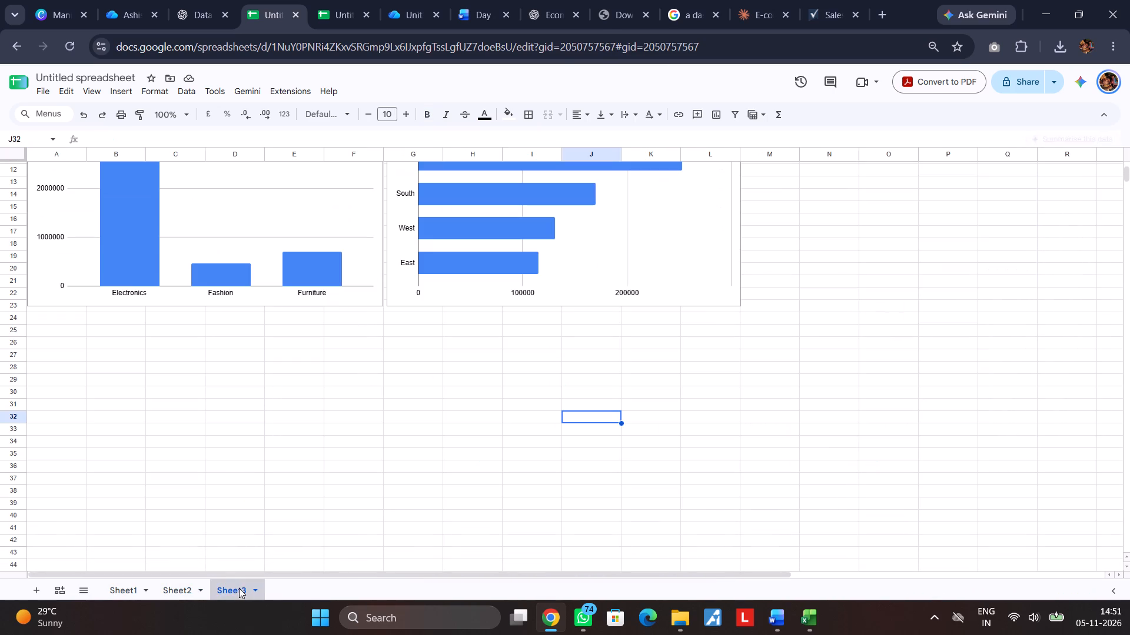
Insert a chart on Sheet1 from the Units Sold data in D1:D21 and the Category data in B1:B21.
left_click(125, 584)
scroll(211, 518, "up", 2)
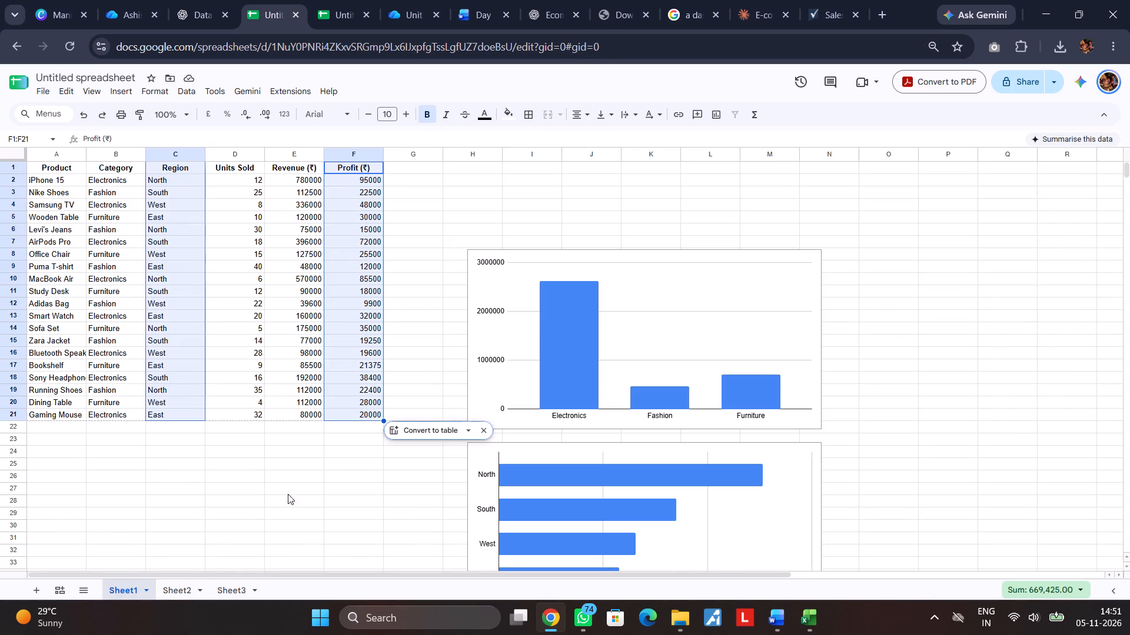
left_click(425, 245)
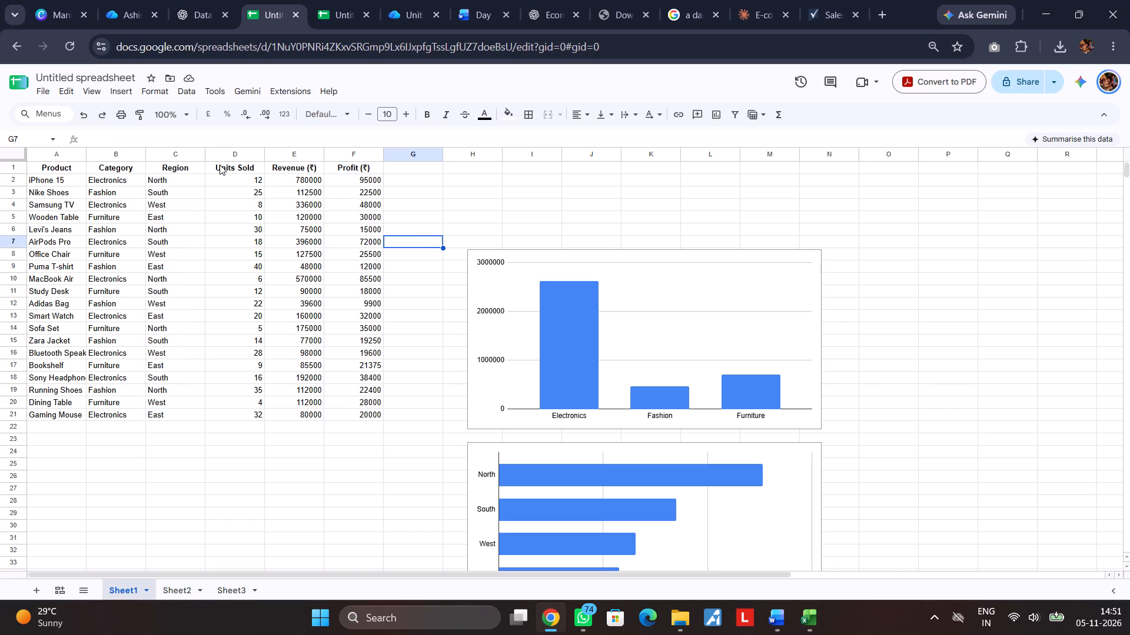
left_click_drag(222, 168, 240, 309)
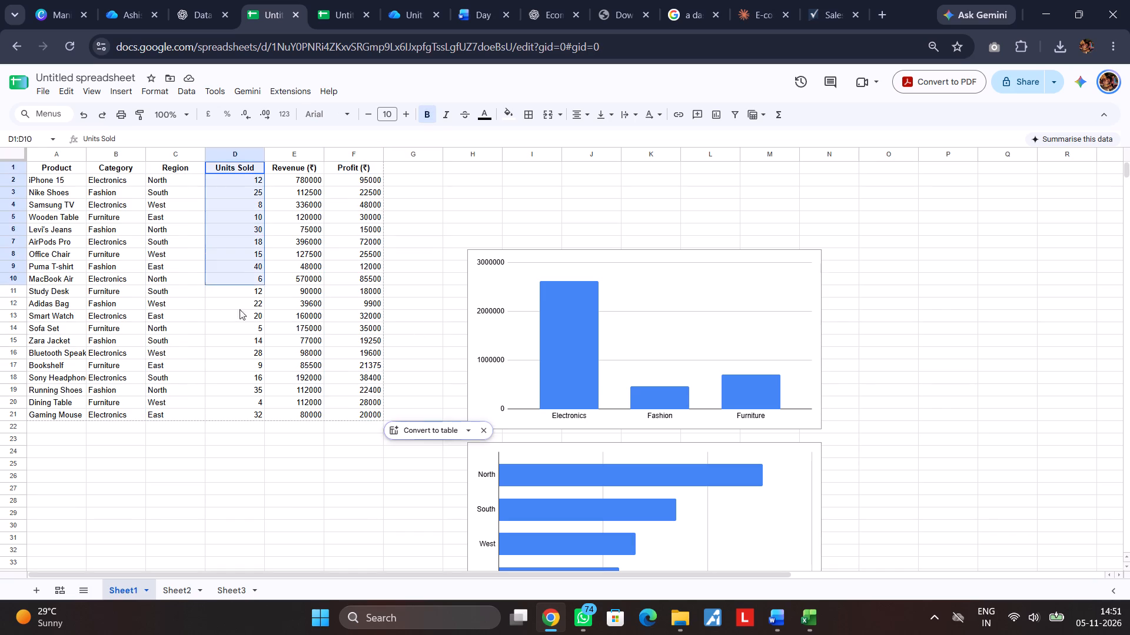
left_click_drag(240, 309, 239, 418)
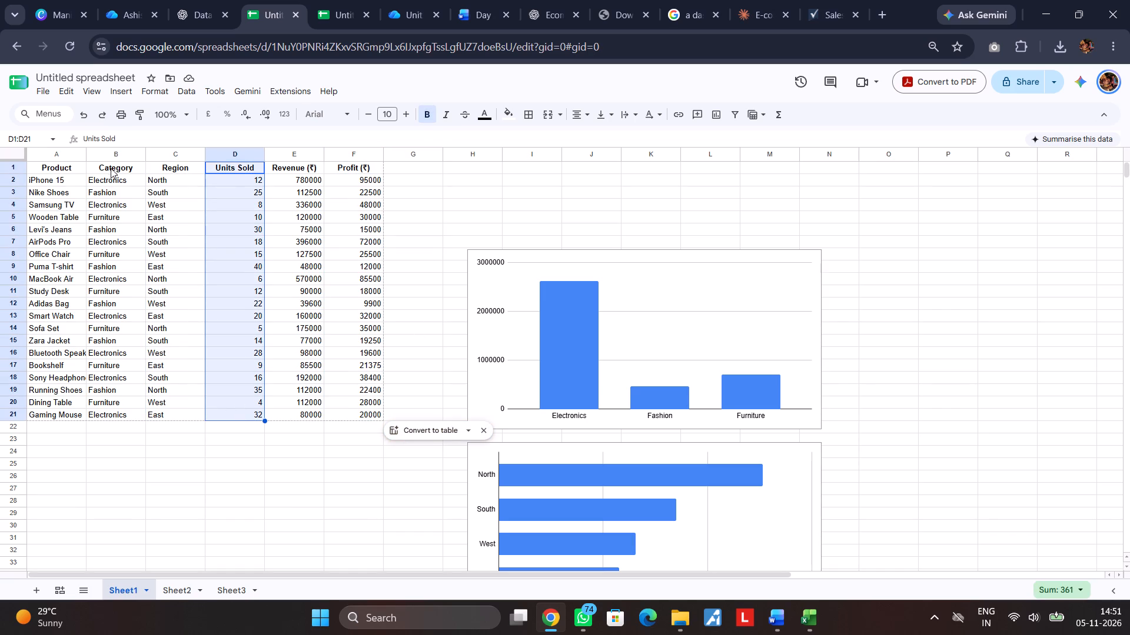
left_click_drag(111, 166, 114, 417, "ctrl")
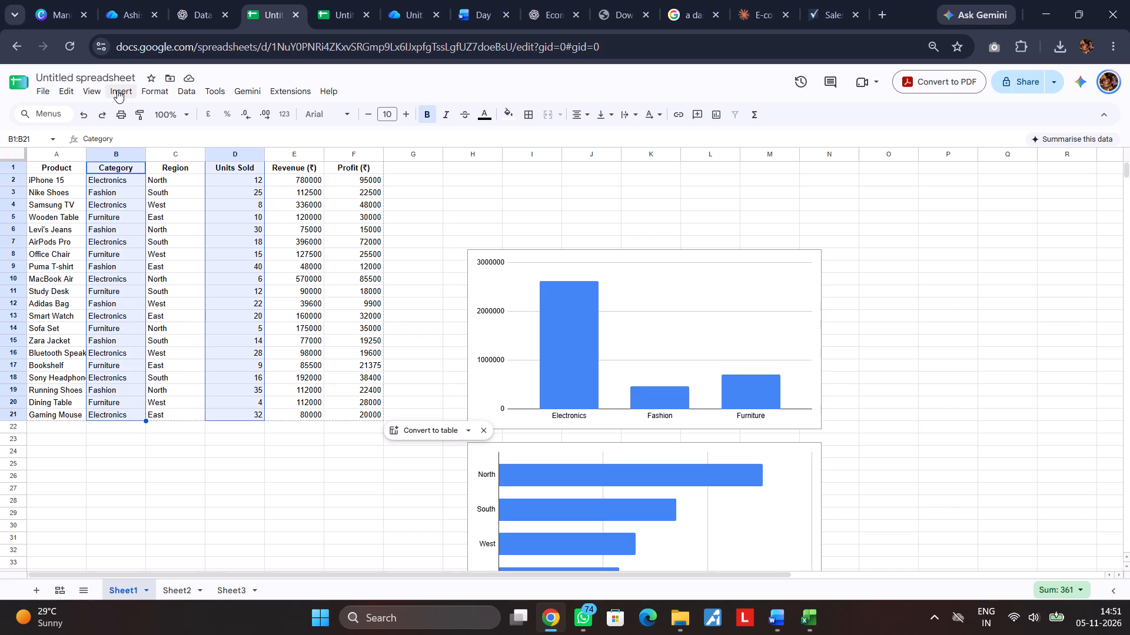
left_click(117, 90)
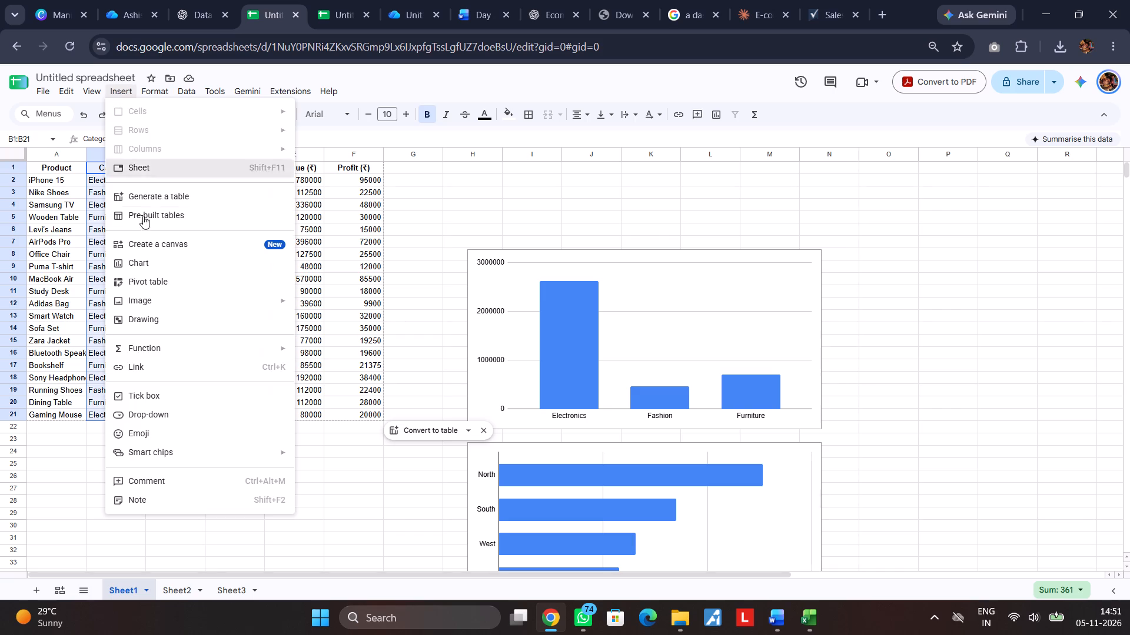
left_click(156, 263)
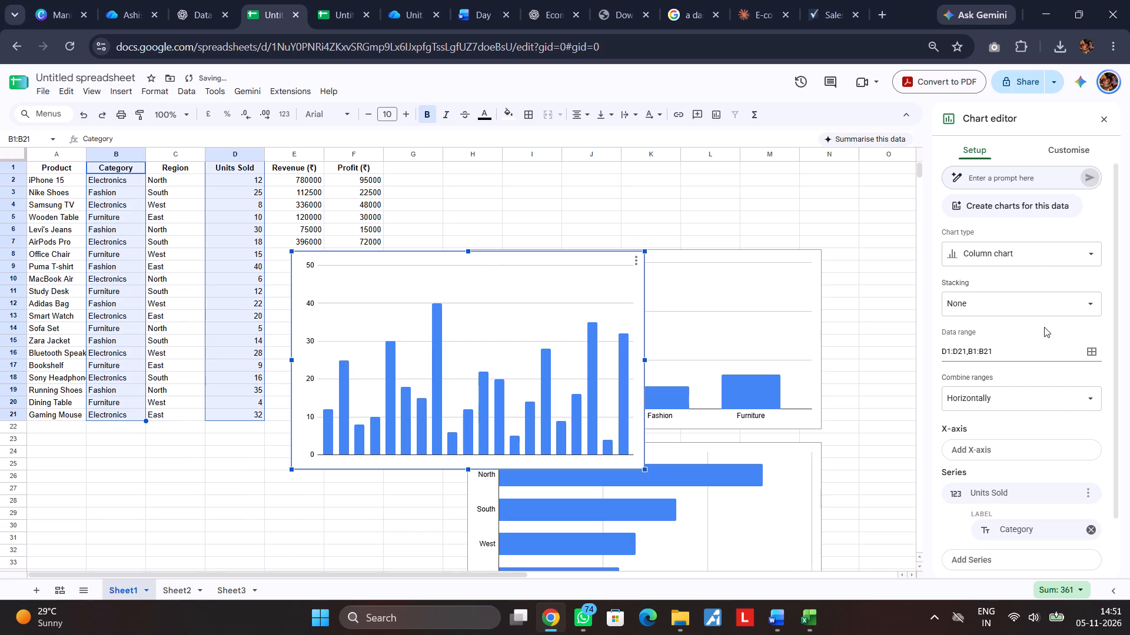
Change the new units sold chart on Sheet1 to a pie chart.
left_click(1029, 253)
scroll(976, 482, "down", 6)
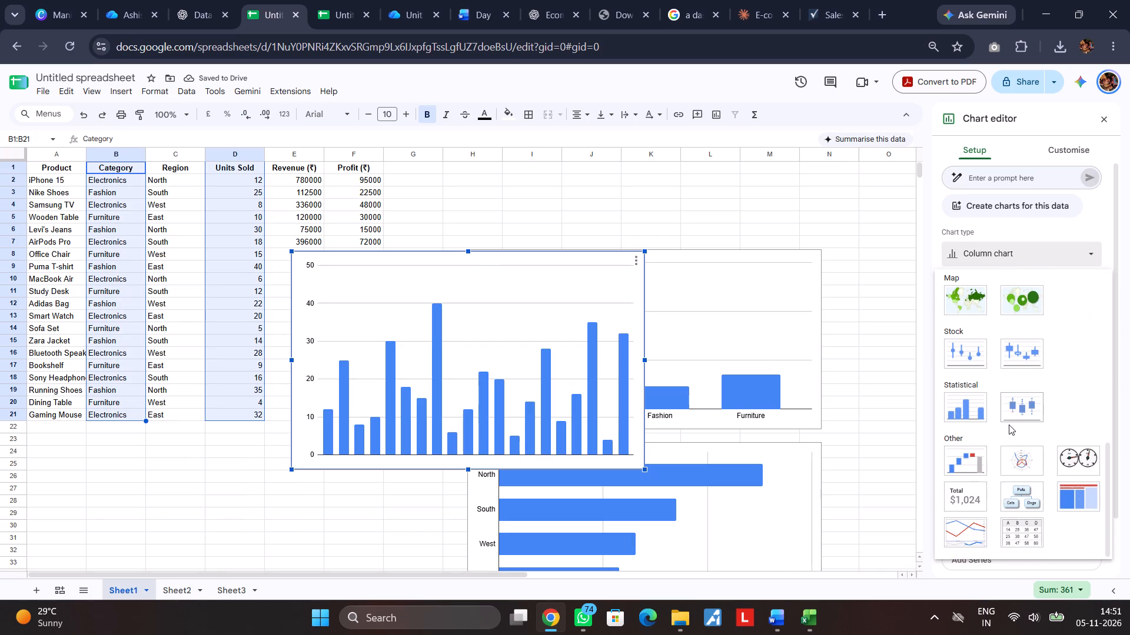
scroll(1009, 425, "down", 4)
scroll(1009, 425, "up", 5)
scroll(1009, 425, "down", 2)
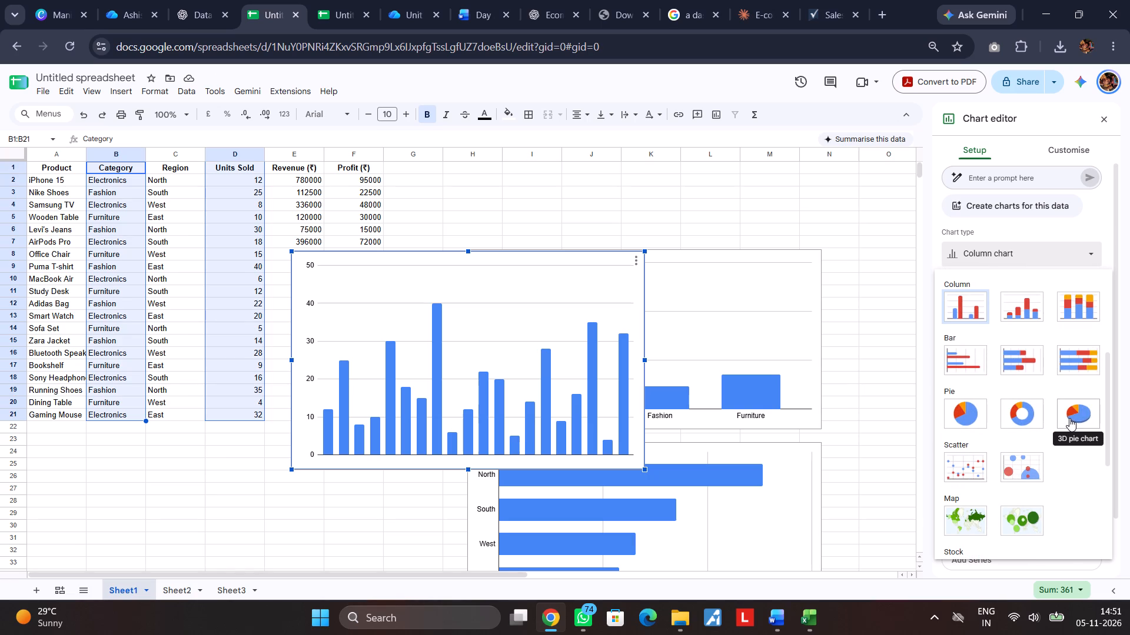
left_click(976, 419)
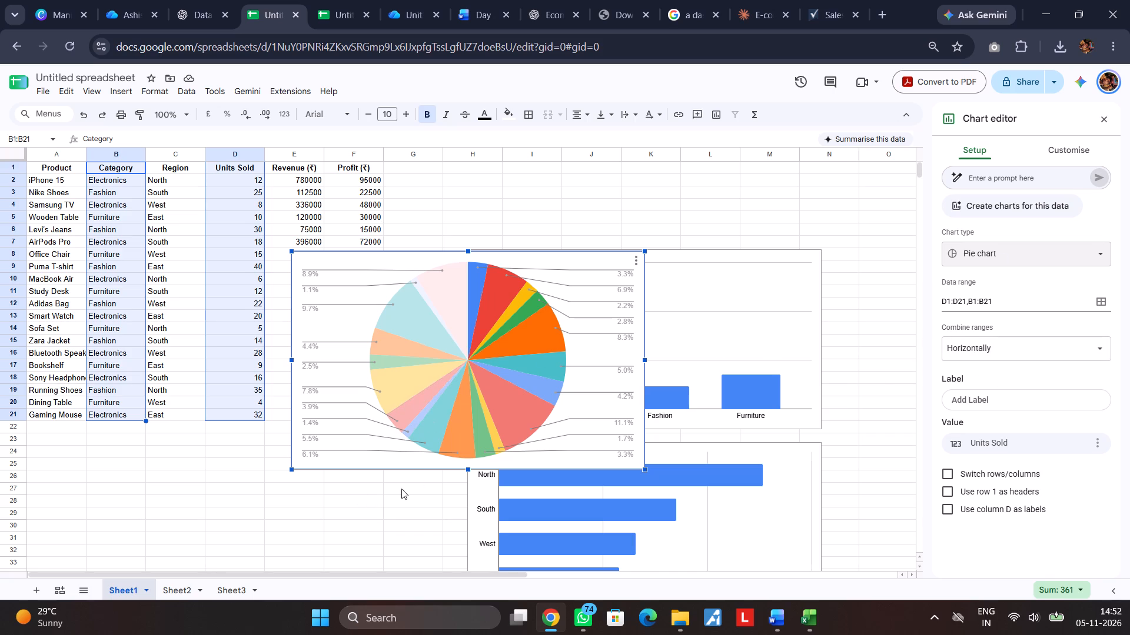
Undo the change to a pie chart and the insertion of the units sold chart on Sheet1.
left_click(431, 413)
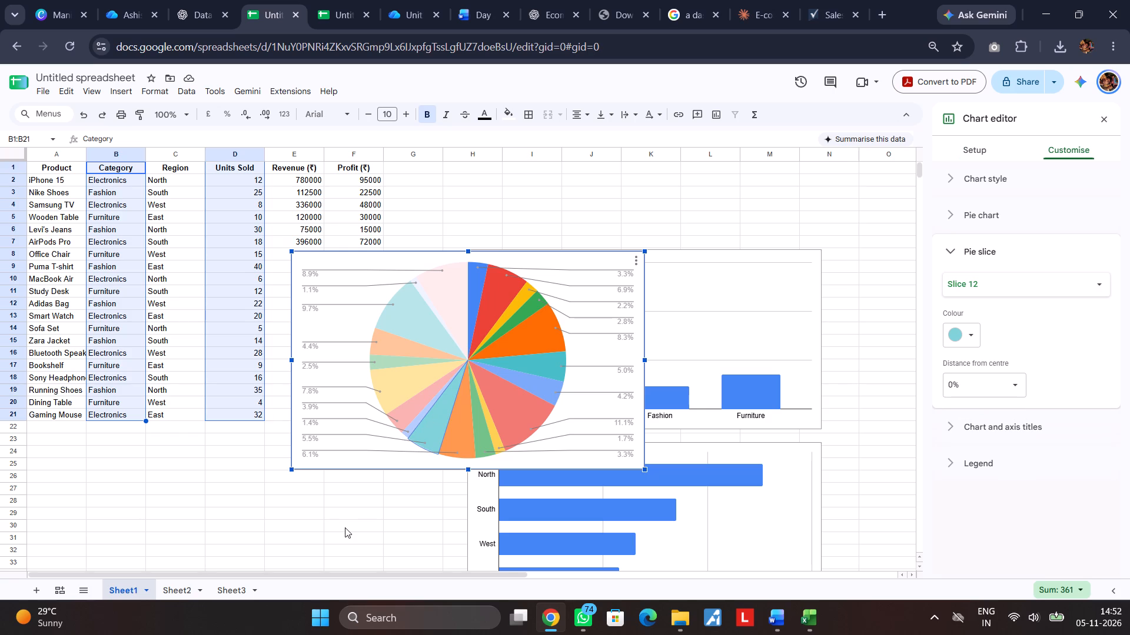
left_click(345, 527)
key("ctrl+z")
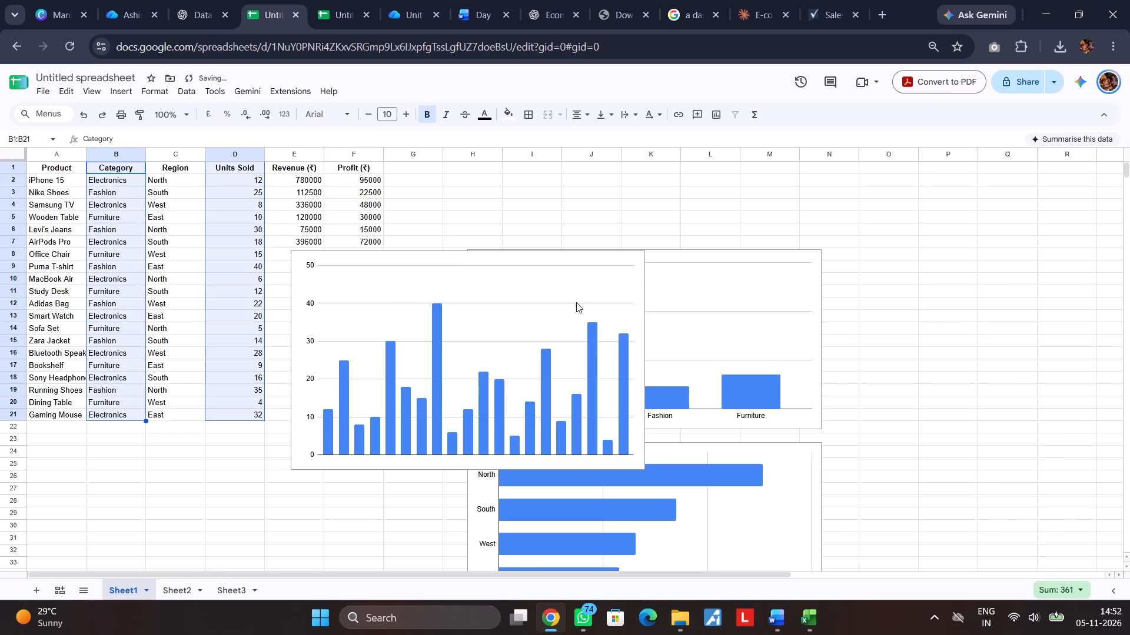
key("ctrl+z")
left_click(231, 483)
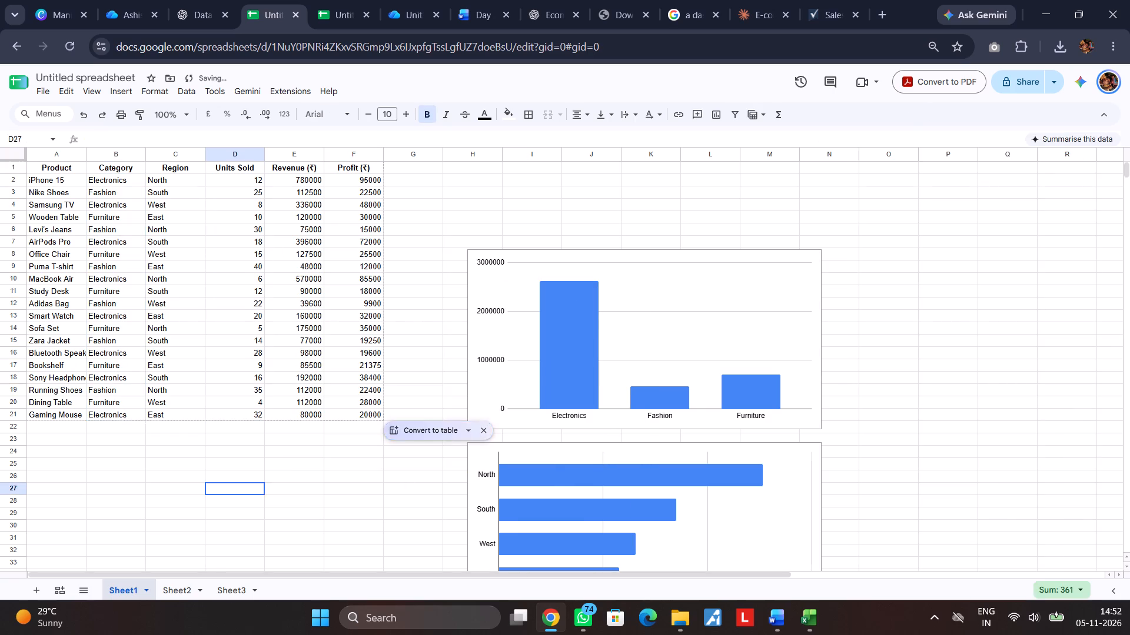
Insert a chart on Sheet1 from Category B1:B21 and Units Sold D1:D21, selecting the Category range first.
left_click_drag(109, 168, 122, 412)
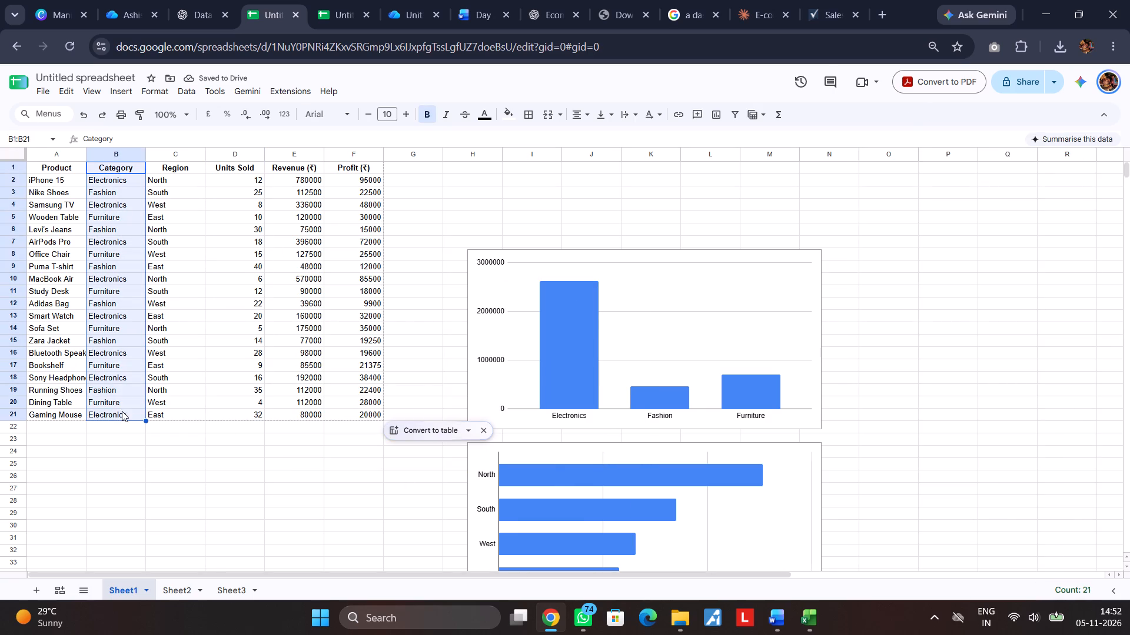
left_click_drag(244, 165, 240, 424, "ctrl")
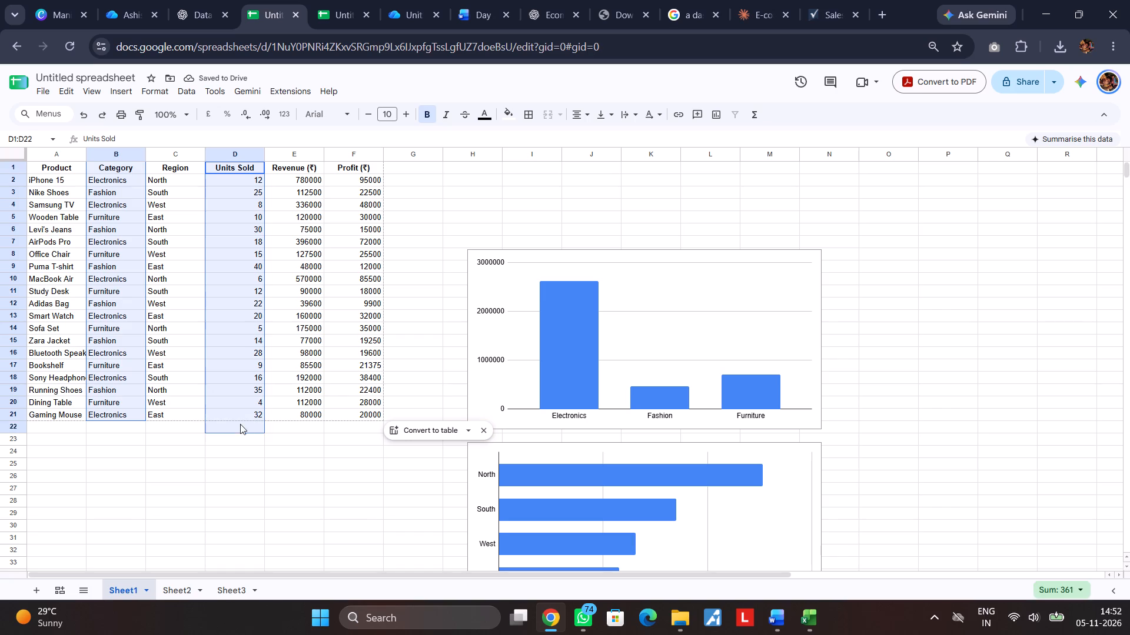
left_click_drag(240, 424, 240, 420, "ctrl")
left_click(126, 89)
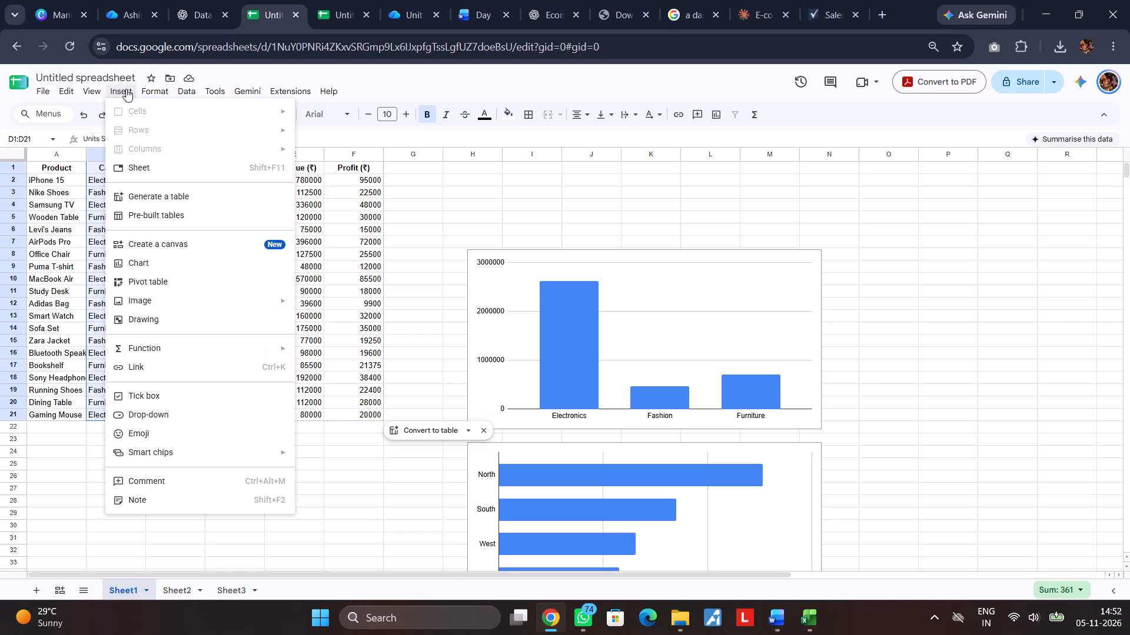
left_click(152, 257)
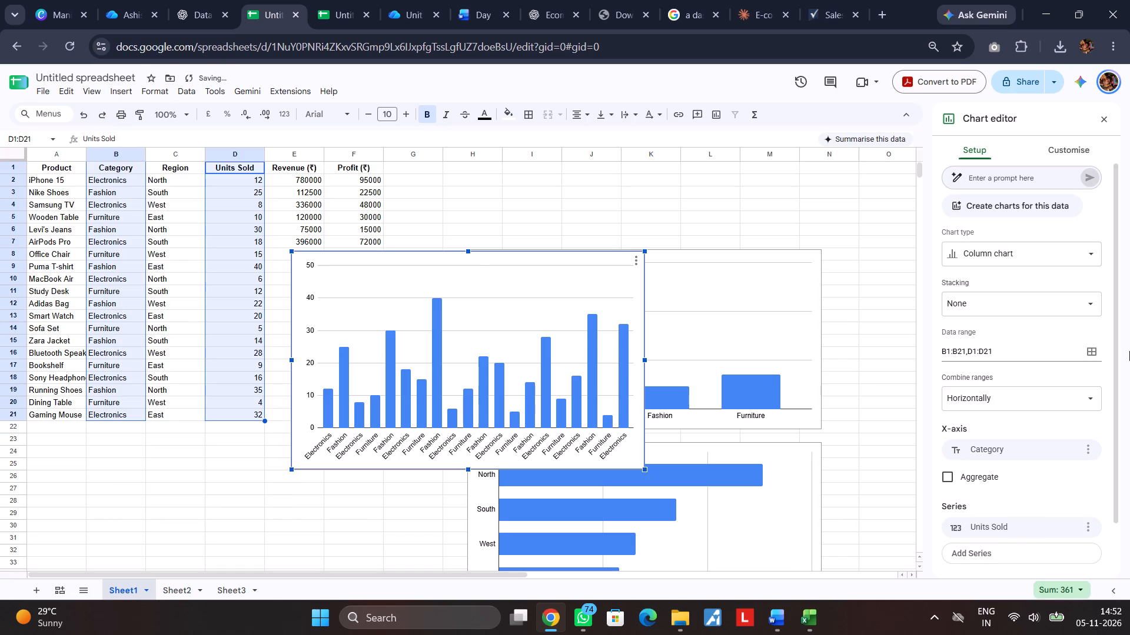
Change the new chart to a pie chart and aggregate Units Sold by Category.
left_click(1063, 261)
scroll(1021, 396, "down", 3)
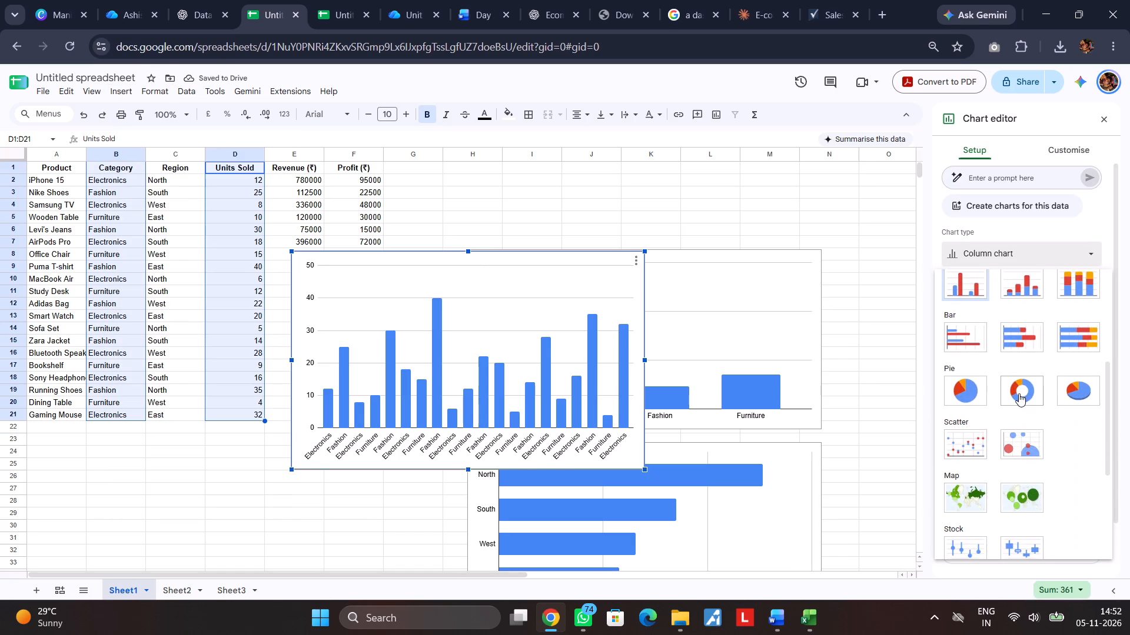
left_click(973, 383)
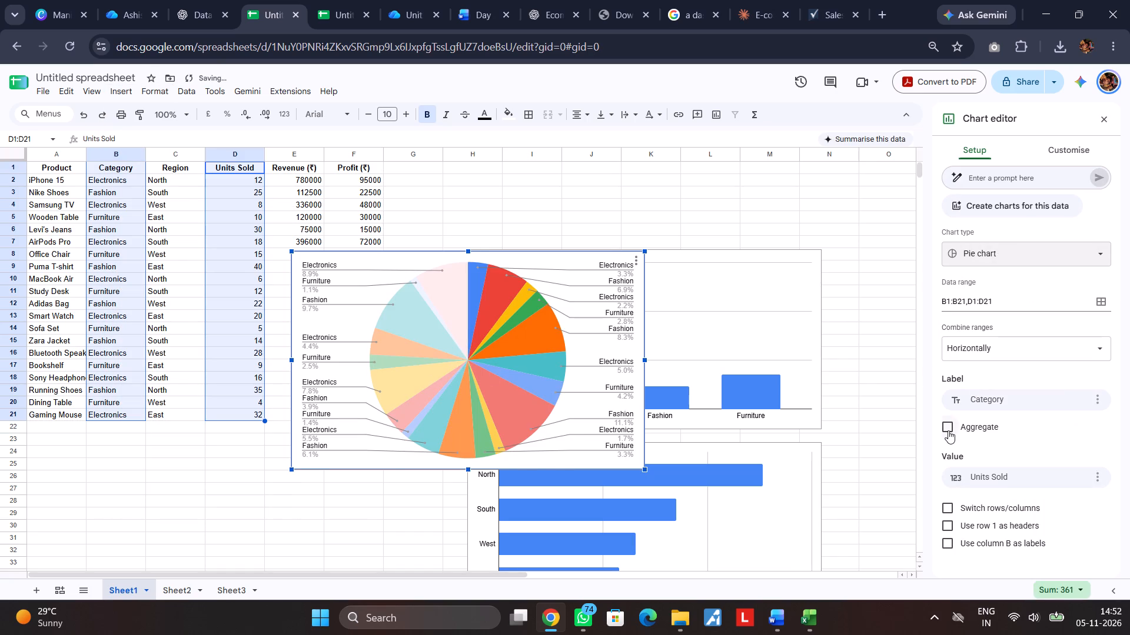
left_click(948, 430)
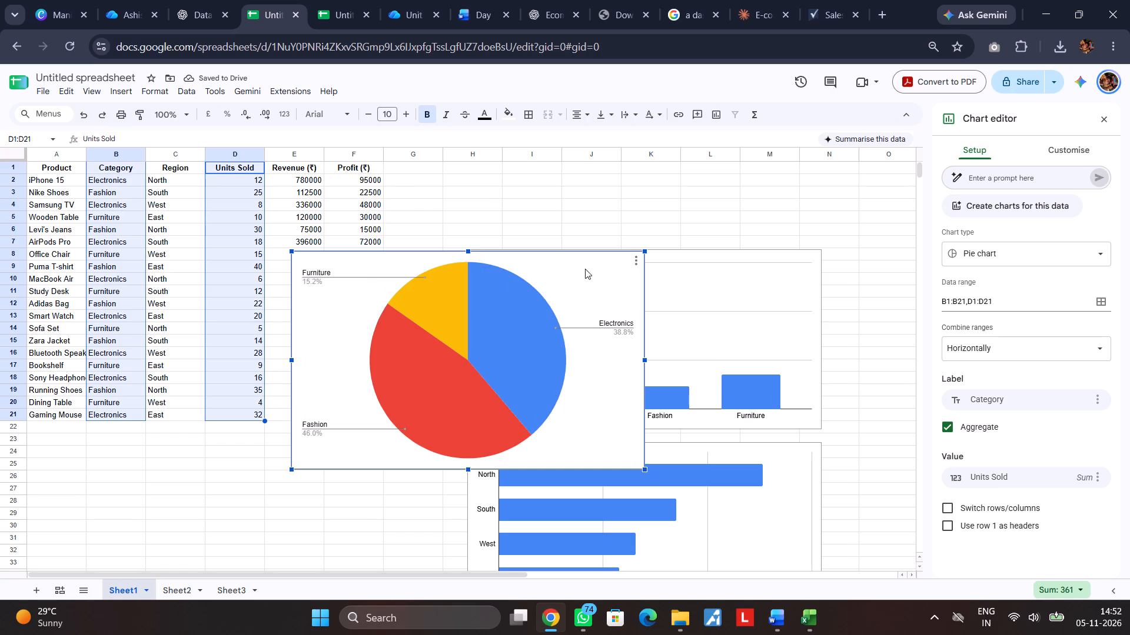
Move the pie chart beneath the data table, beside the region bar chart, with its top edge at row 24.
left_click_drag(554, 263, 383, 513)
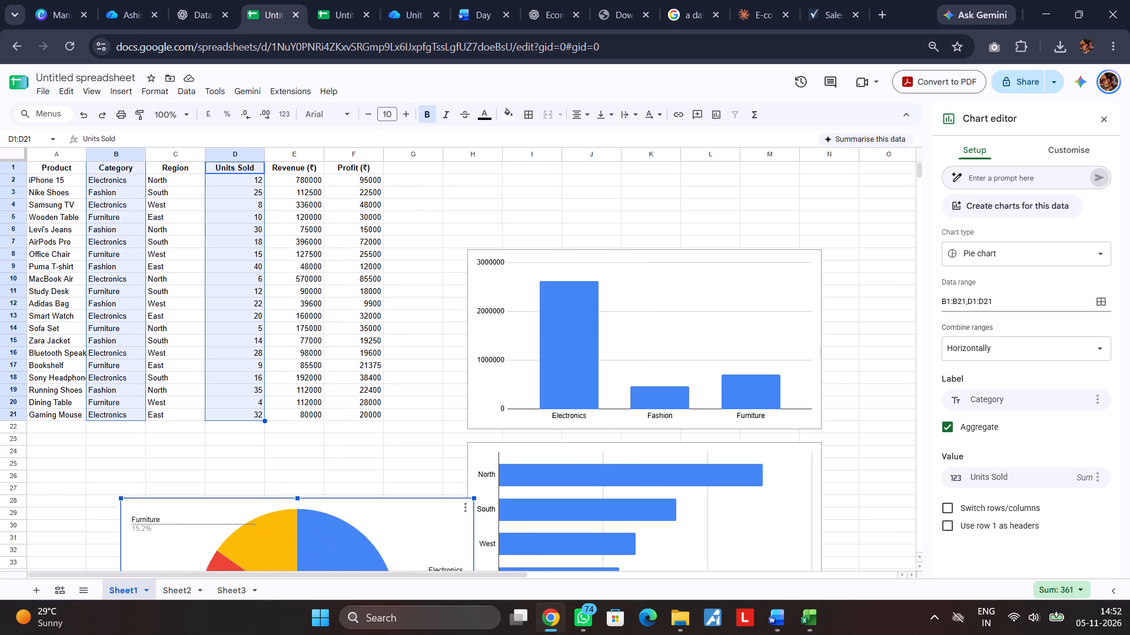
left_click_drag(383, 513, 353, 459)
scroll(432, 408, "down", 3)
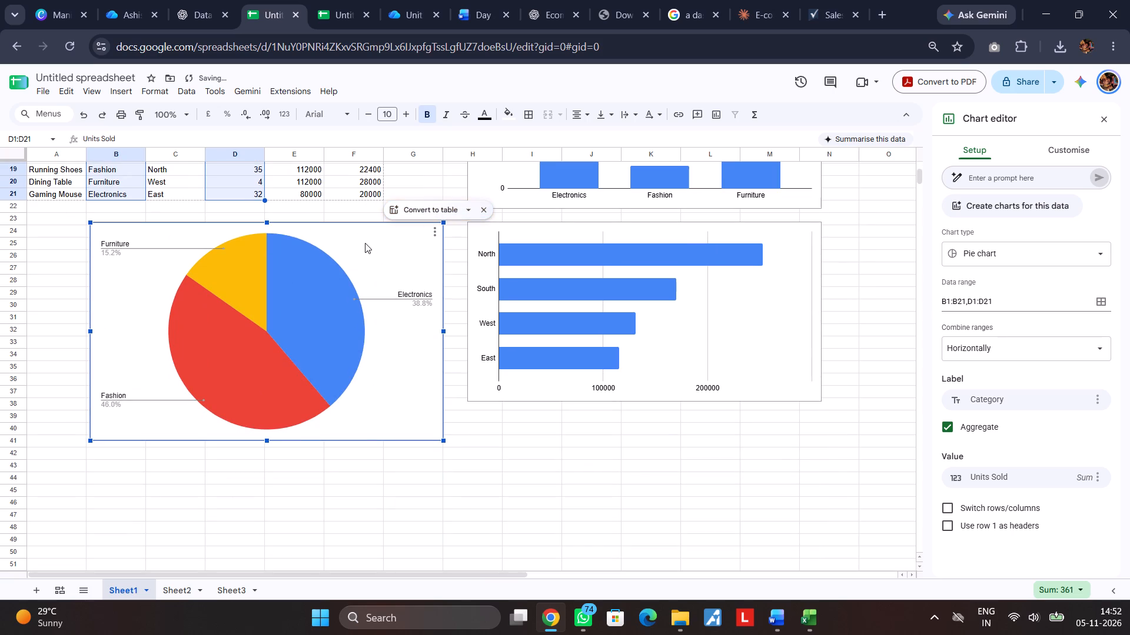
Move the units sold pie chart directly beneath the region bar chart, with its left edge near the start of column I and top at row 39.
left_click_drag(356, 235, 734, 439)
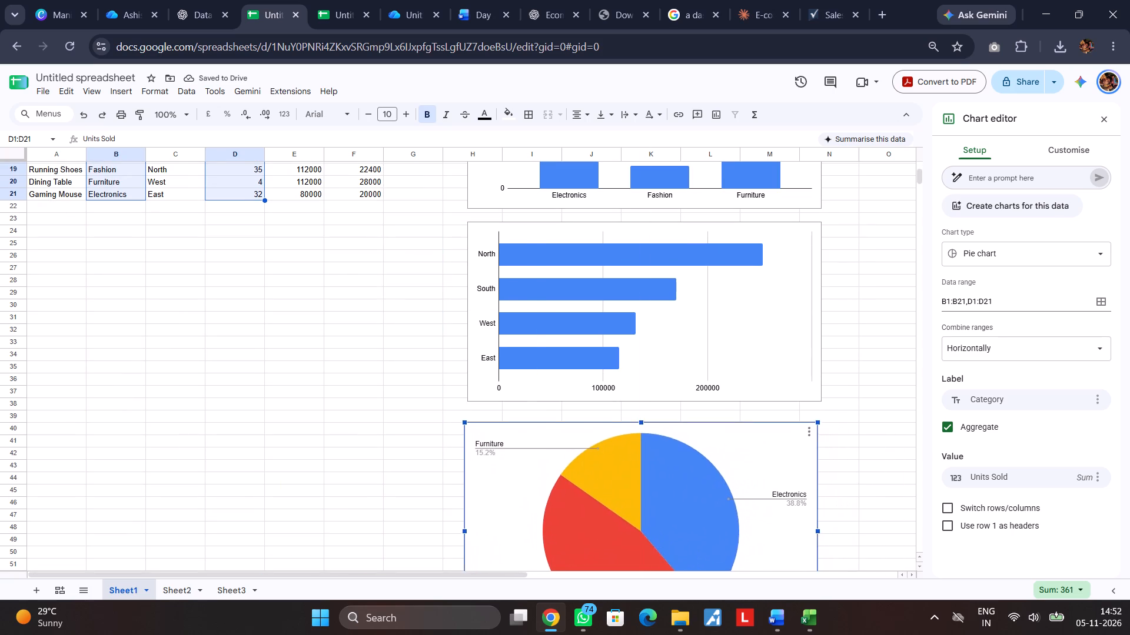
left_click_drag(734, 439, 775, 431)
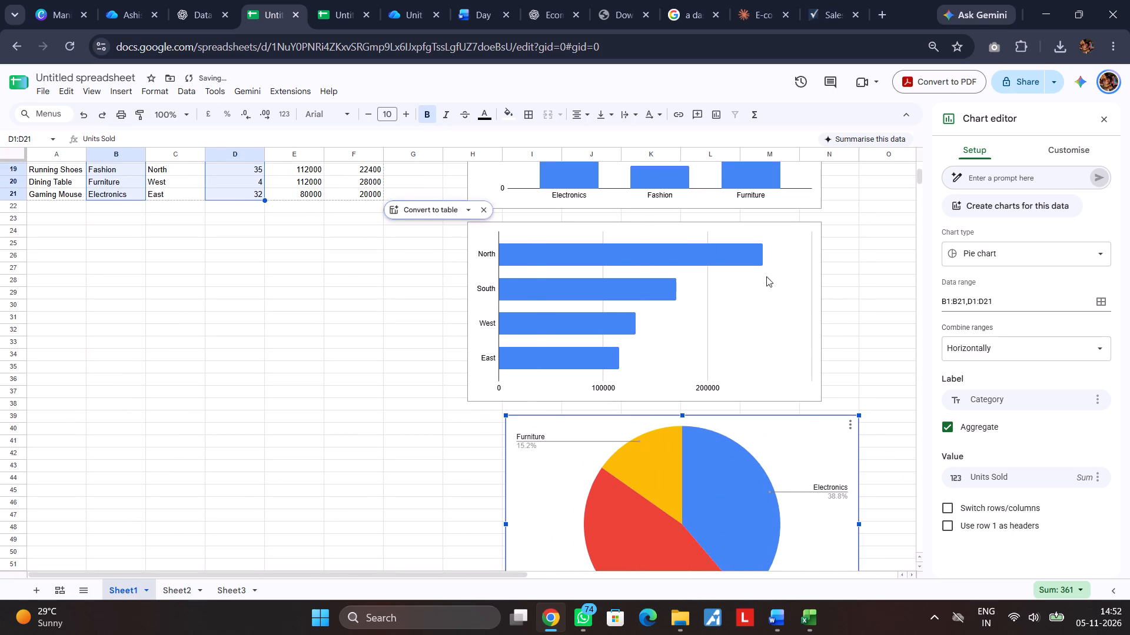
Shift the region profit bar chart horizontally so its side edges align with the pie chart below it.
left_click(782, 225)
left_click_drag(773, 230, 806, 230)
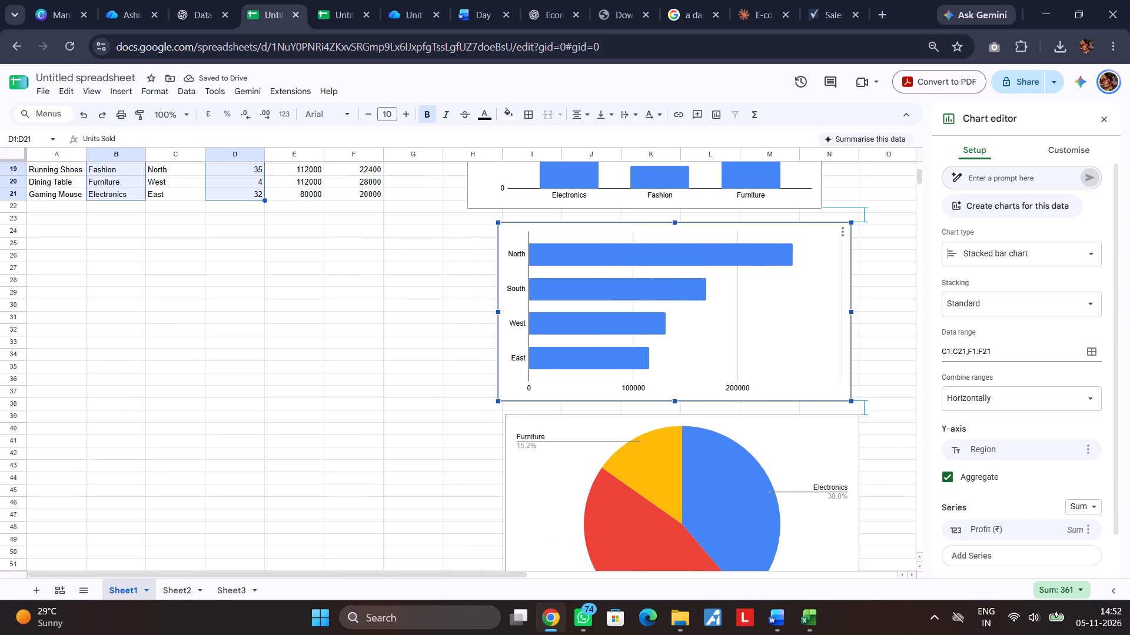
left_click_drag(806, 230, 811, 230)
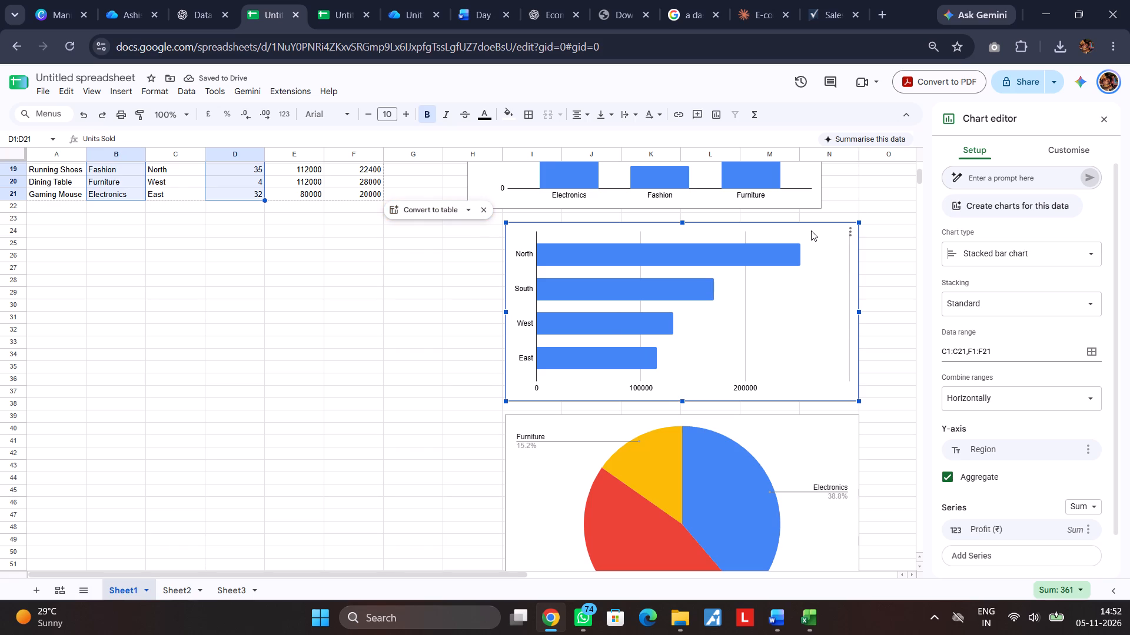
Shift the category revenue column chart horizontally to align with the bar chart below it, and deselect it.
scroll(849, 217, "up", 2)
left_click(680, 184)
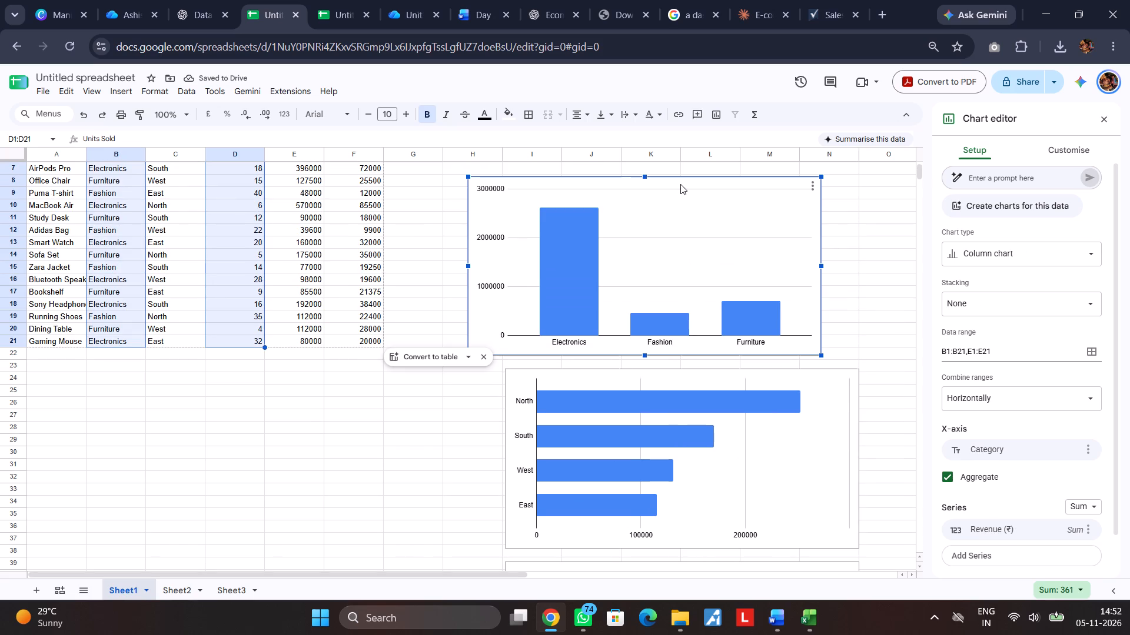
left_click_drag(672, 184, 714, 184)
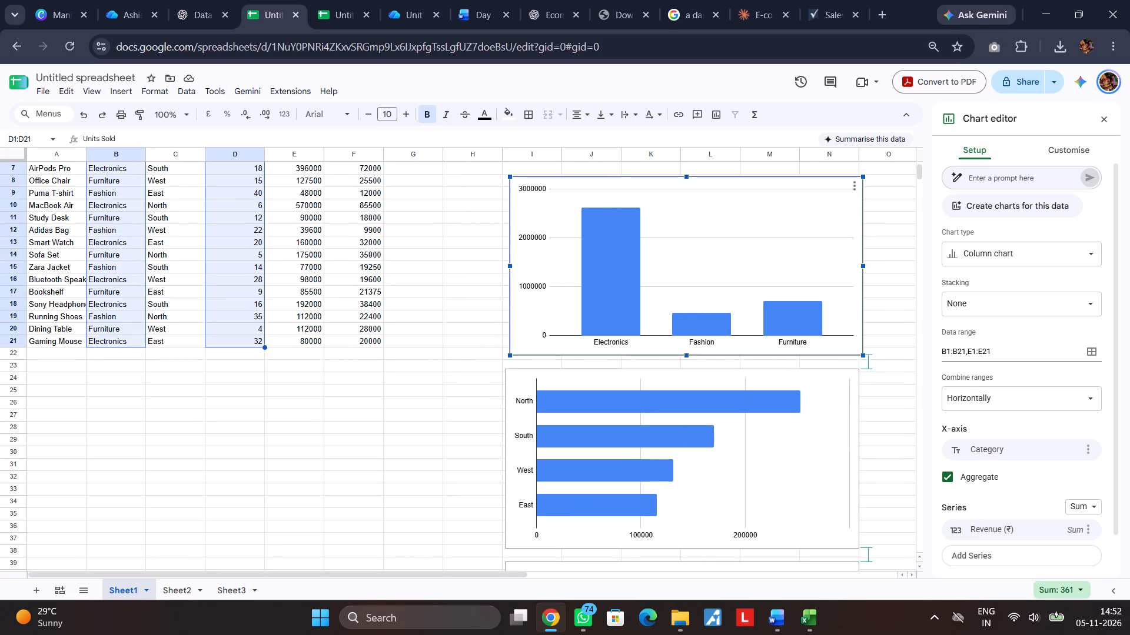
left_click_drag(714, 184, 713, 184)
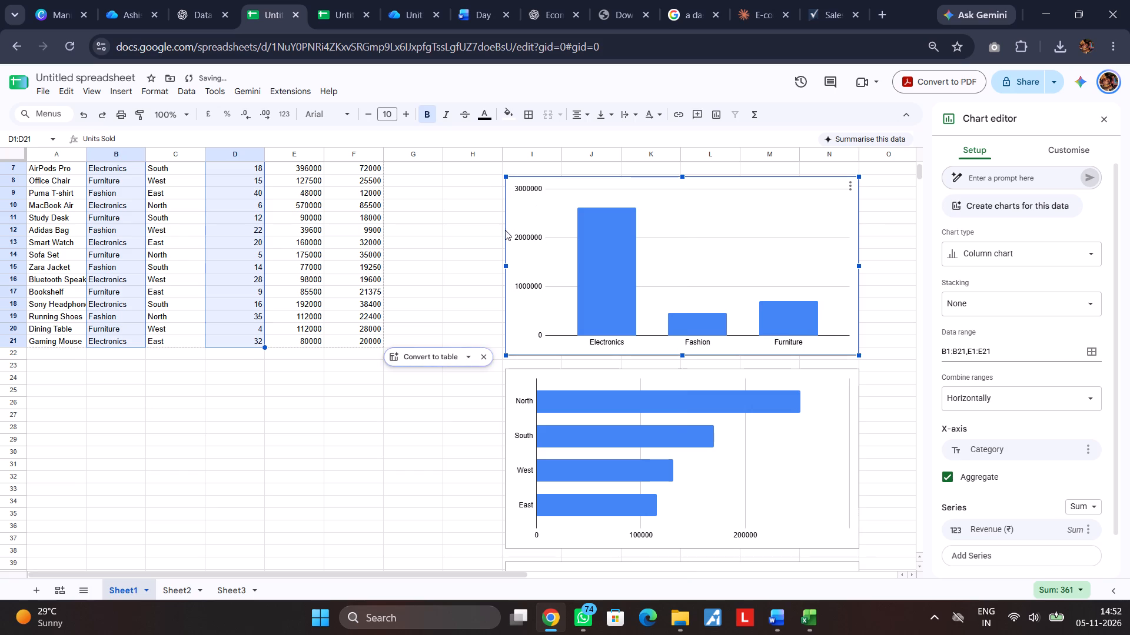
left_click(461, 235)
left_click(463, 284)
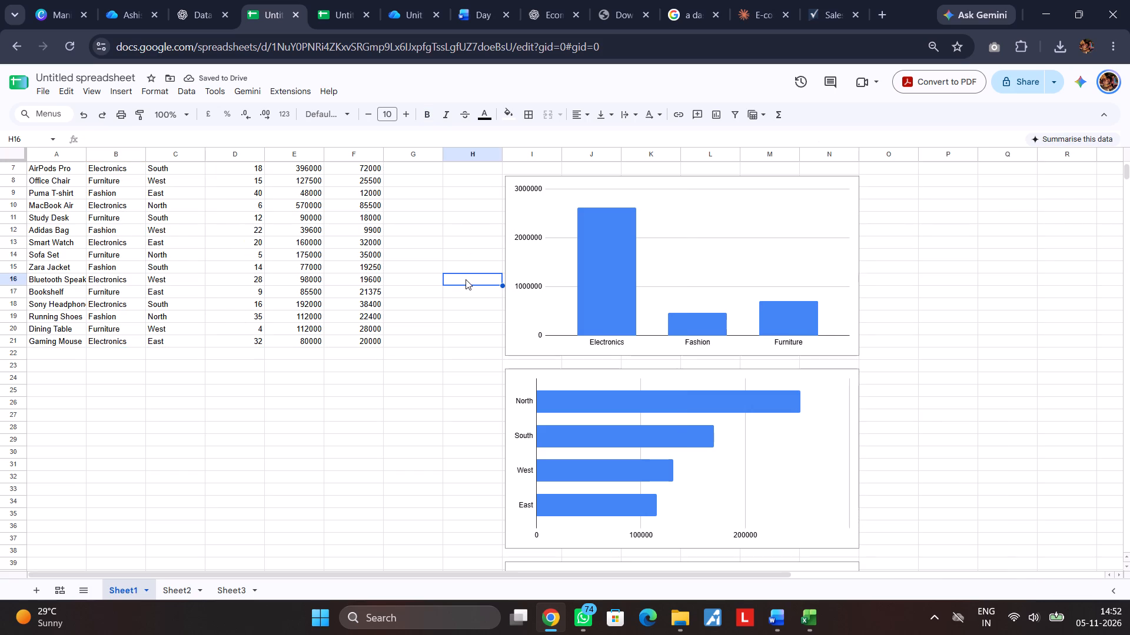
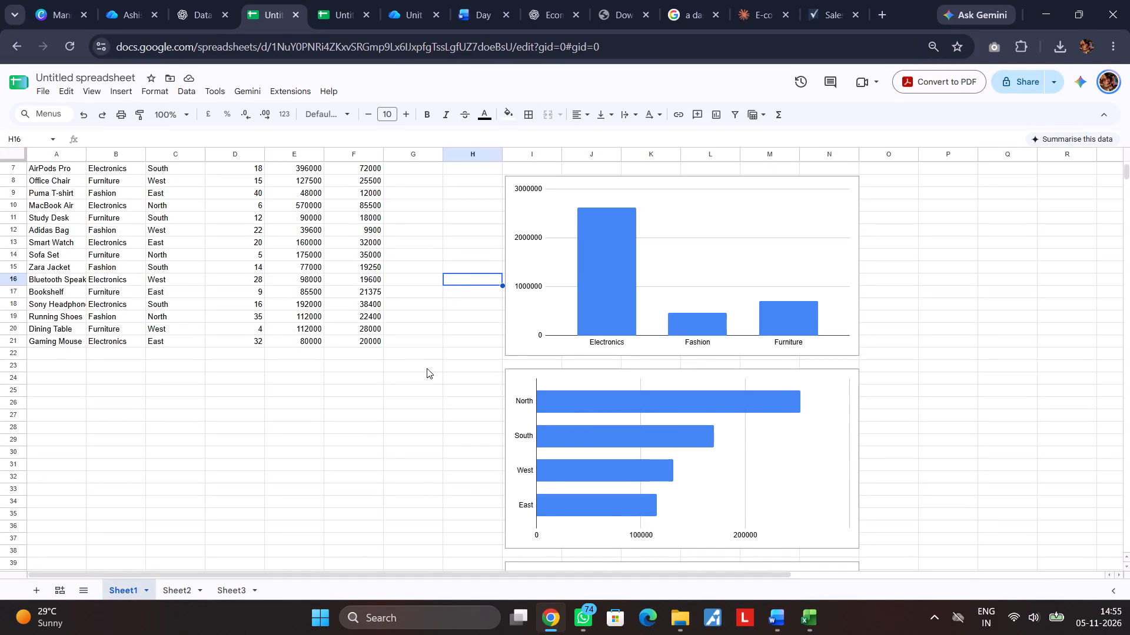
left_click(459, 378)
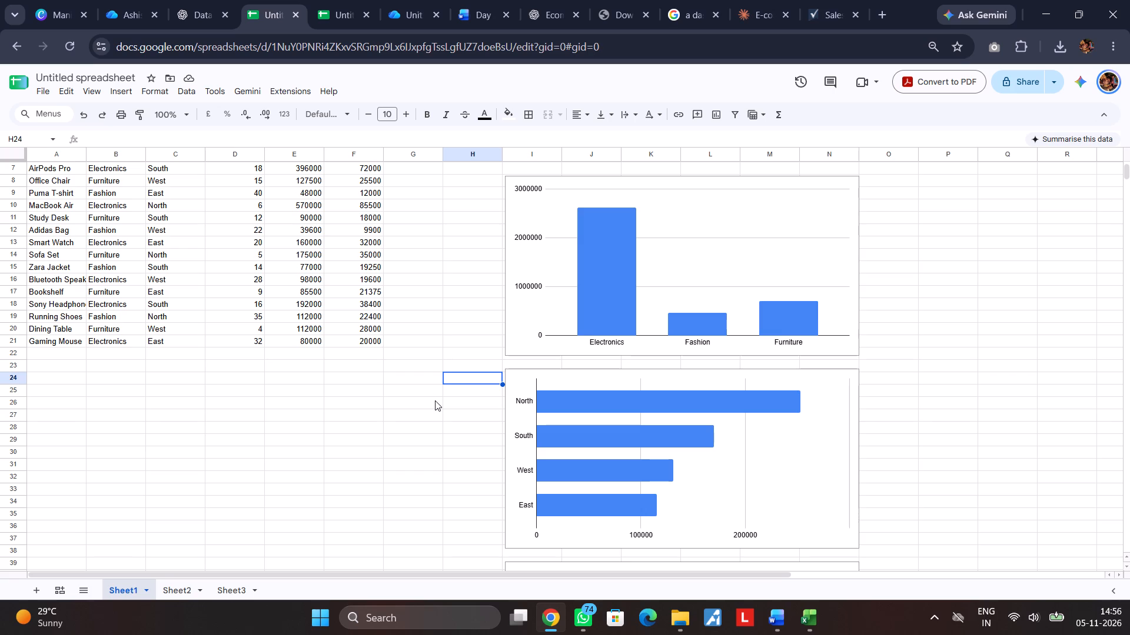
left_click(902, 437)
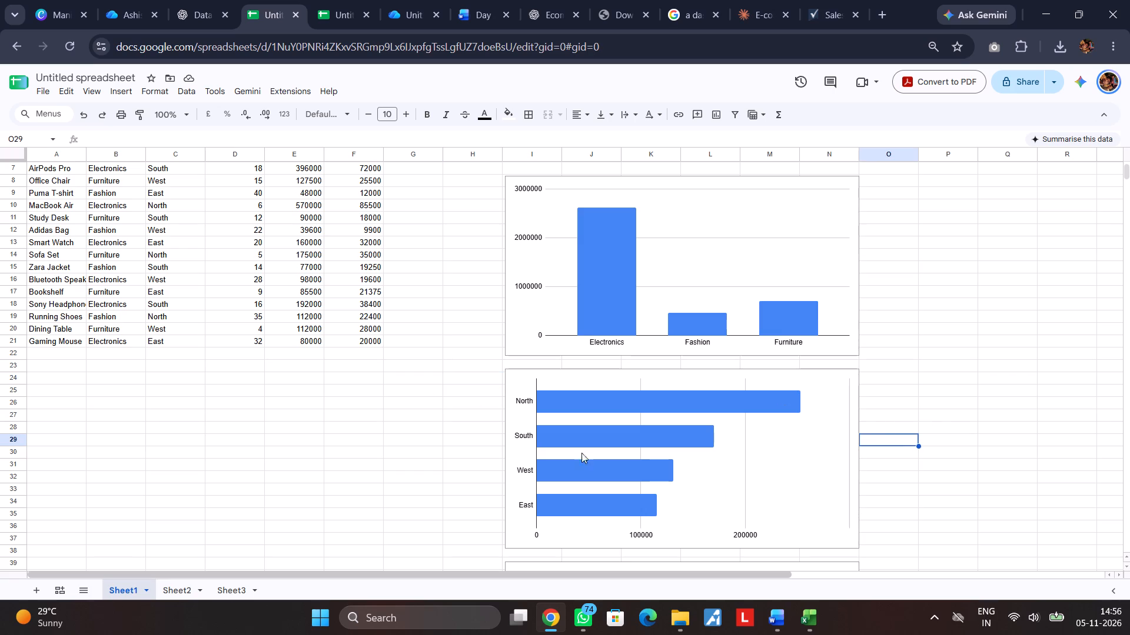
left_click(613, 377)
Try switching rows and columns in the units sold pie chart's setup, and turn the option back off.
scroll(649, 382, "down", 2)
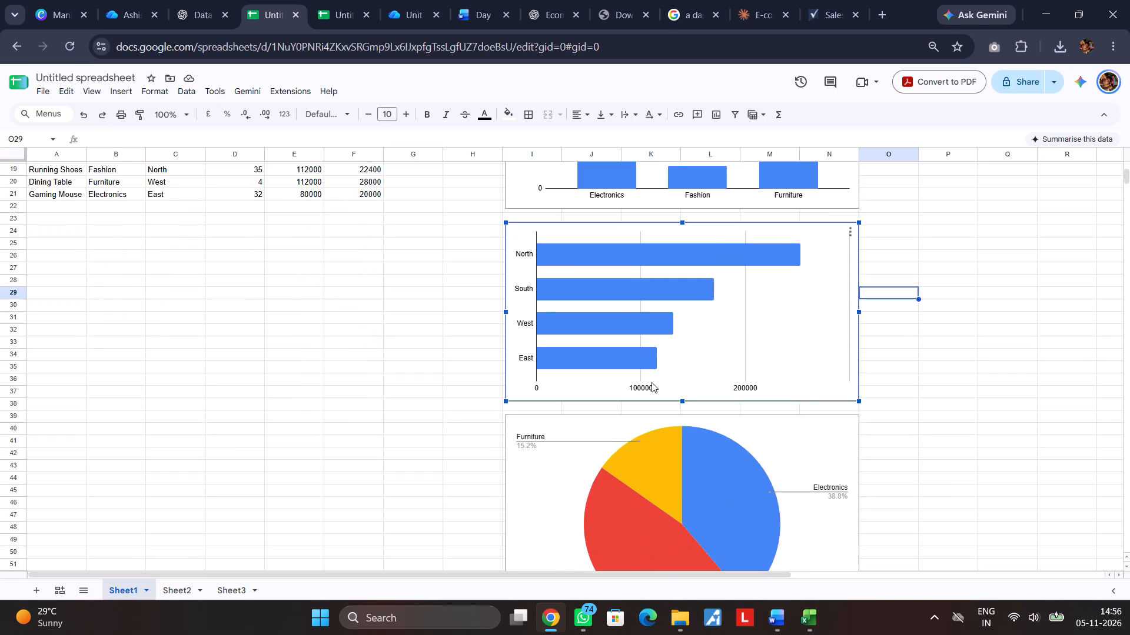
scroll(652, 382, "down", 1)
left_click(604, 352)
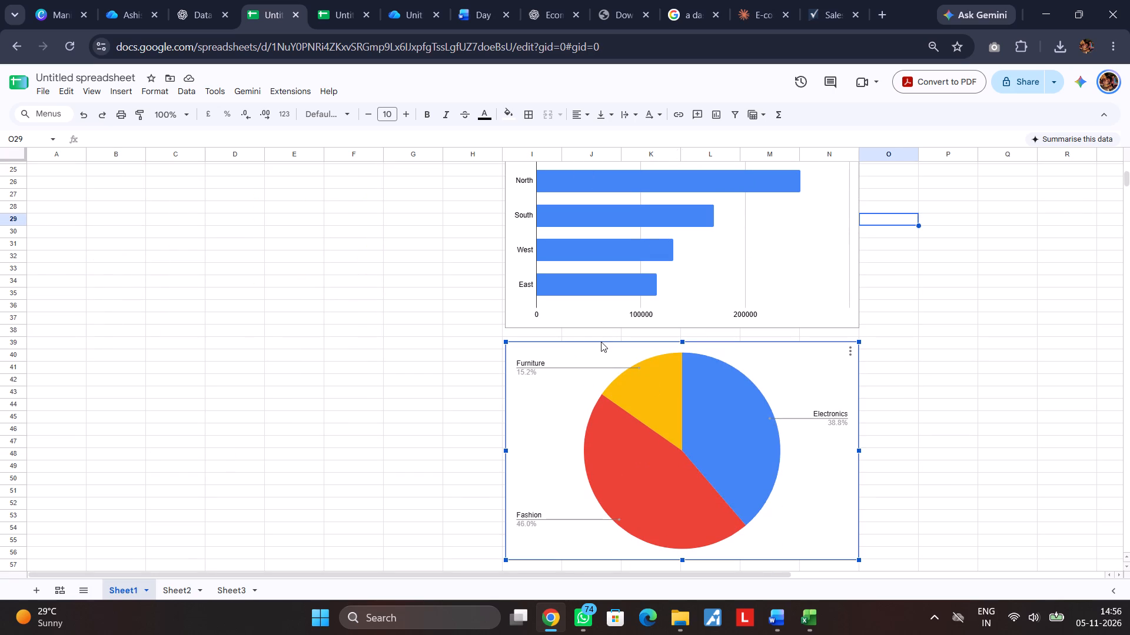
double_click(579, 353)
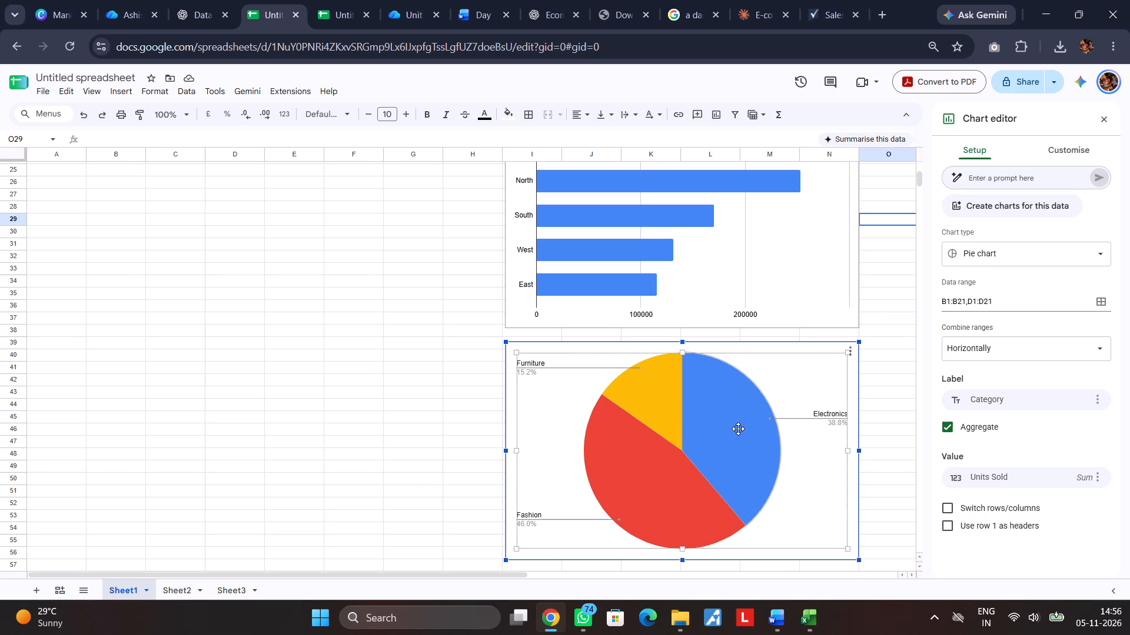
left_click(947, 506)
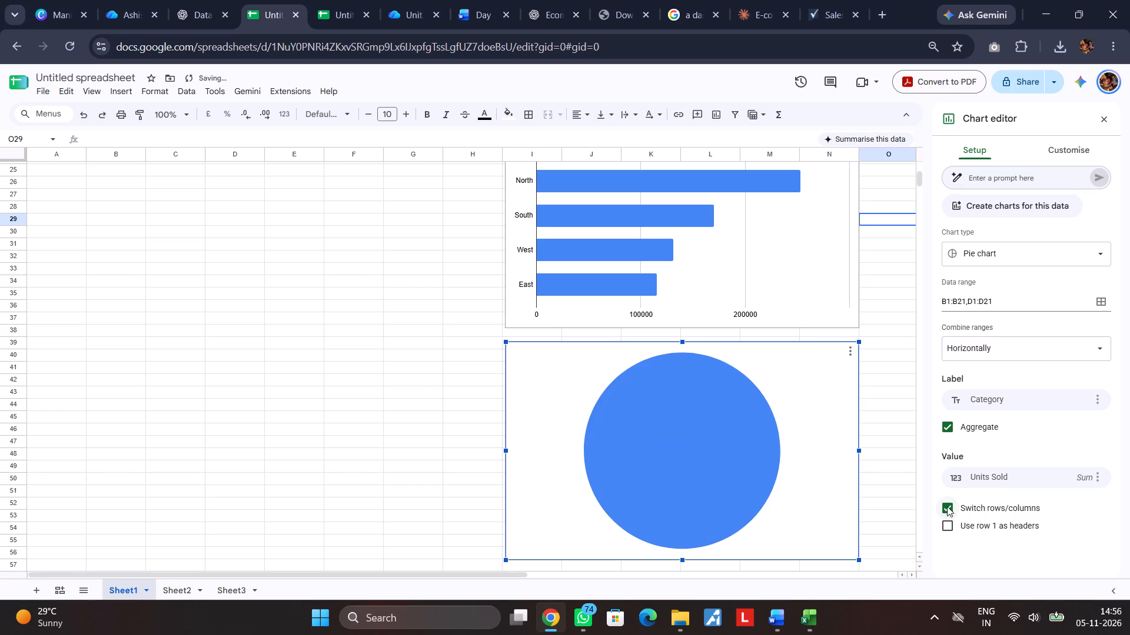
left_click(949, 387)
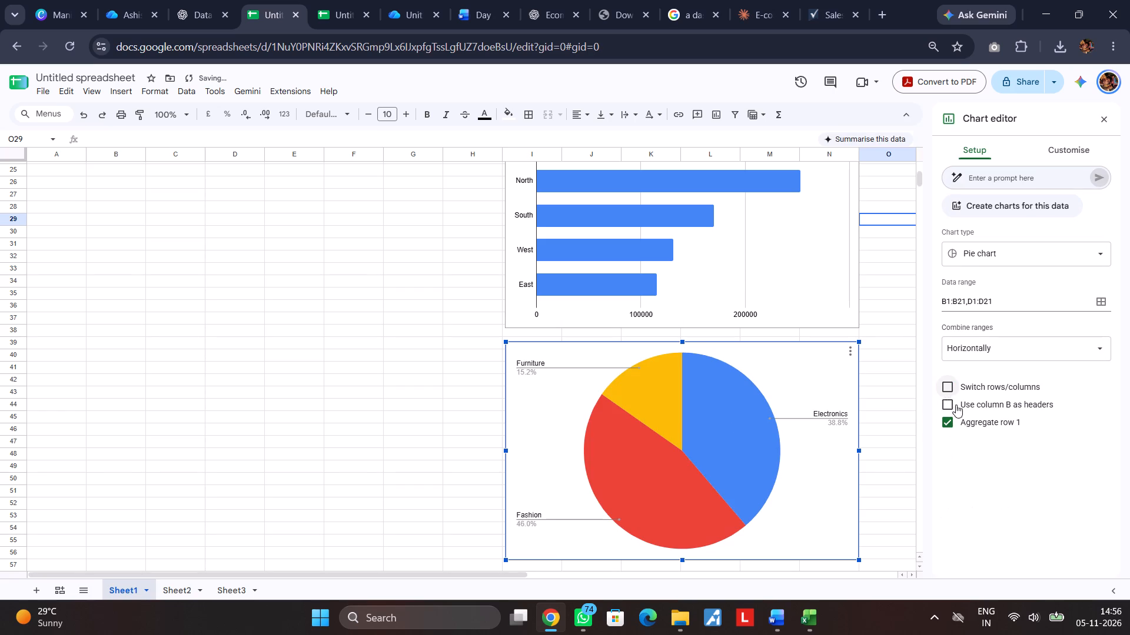
Copy the units sold pie chart and paste it at cell A25 on Sheet3.
scroll(970, 431, "up", 2)
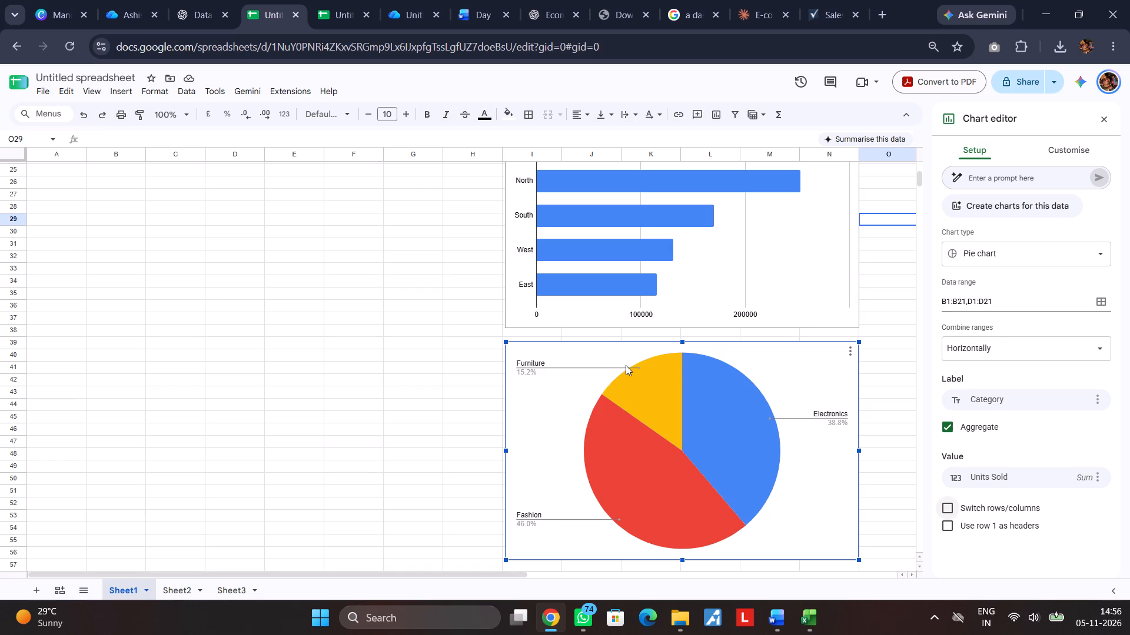
key("ctrl+c")
left_click(236, 597)
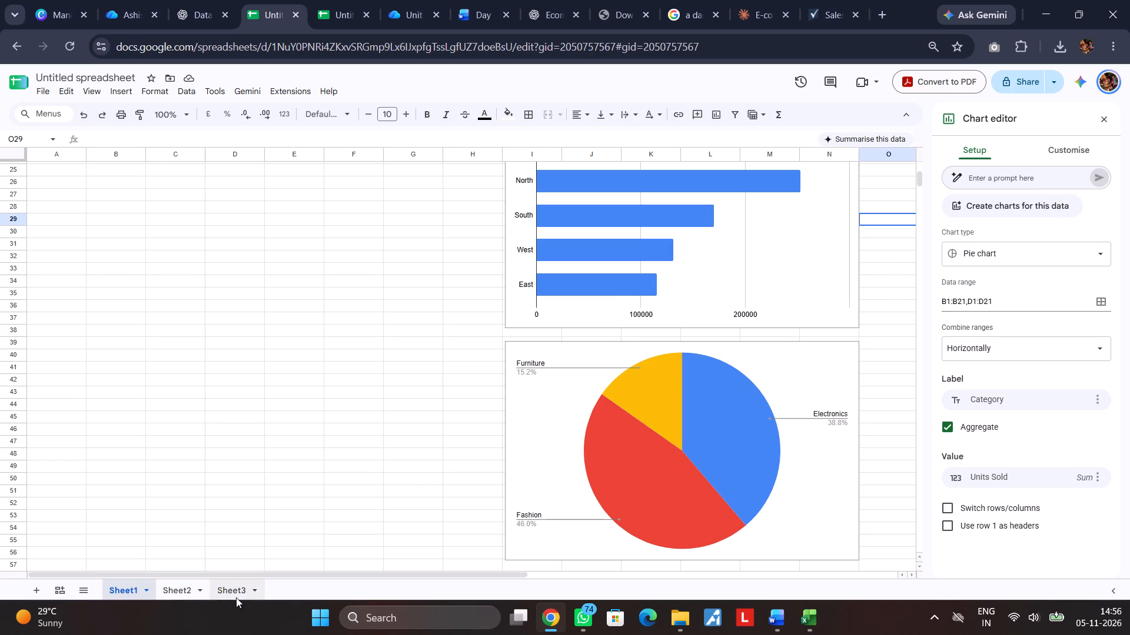
left_click(209, 395)
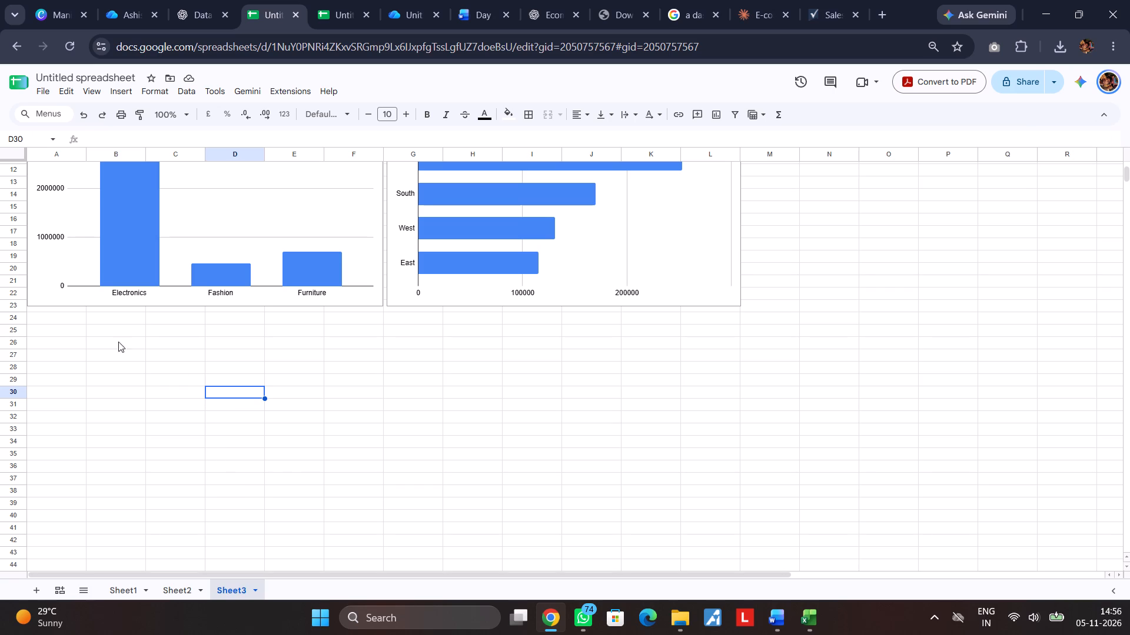
left_click(66, 329)
key("ctrl+v")
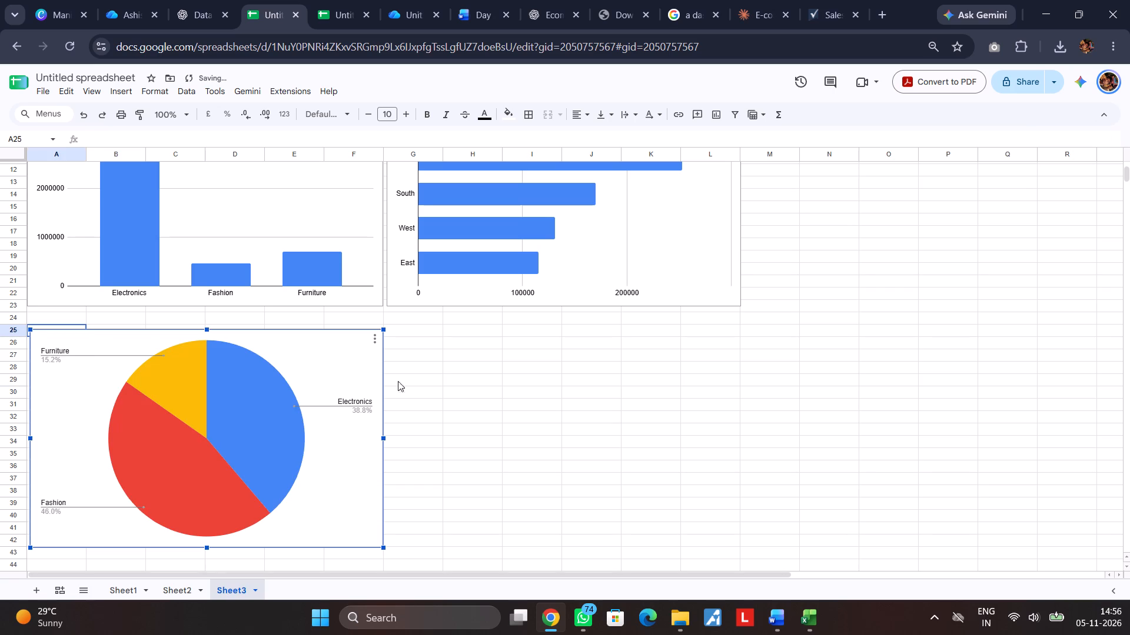
Move the pasted pie chart up beneath the category column chart, with its top near row 24 and left edge at column A.
left_click(325, 341)
left_click_drag(324, 341, 324, 329)
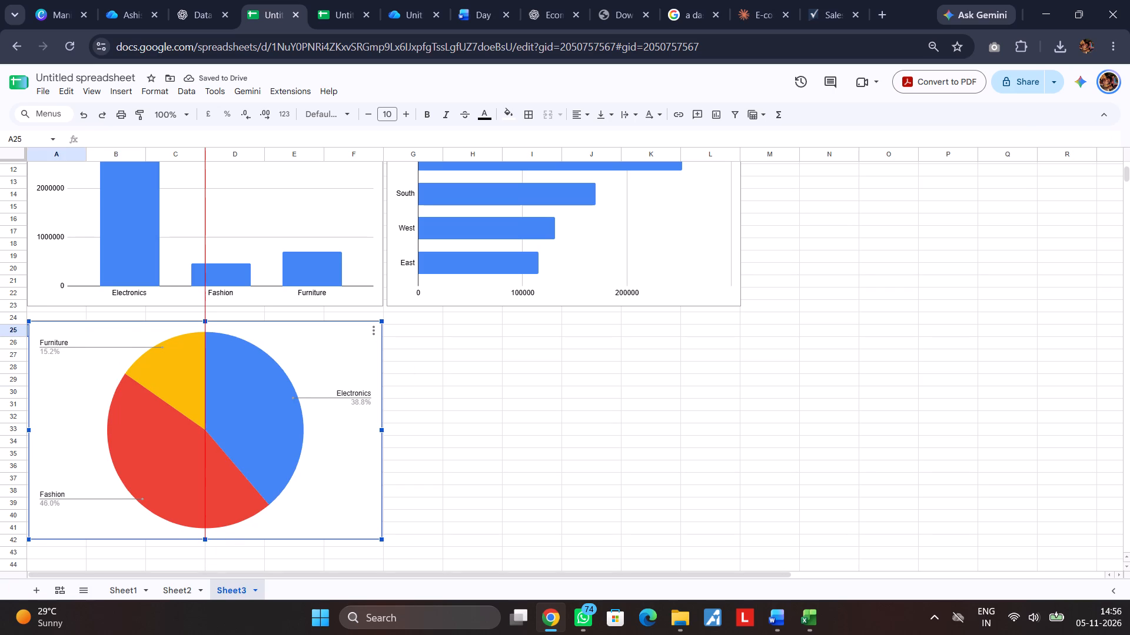
left_click_drag(324, 329, 325, 321)
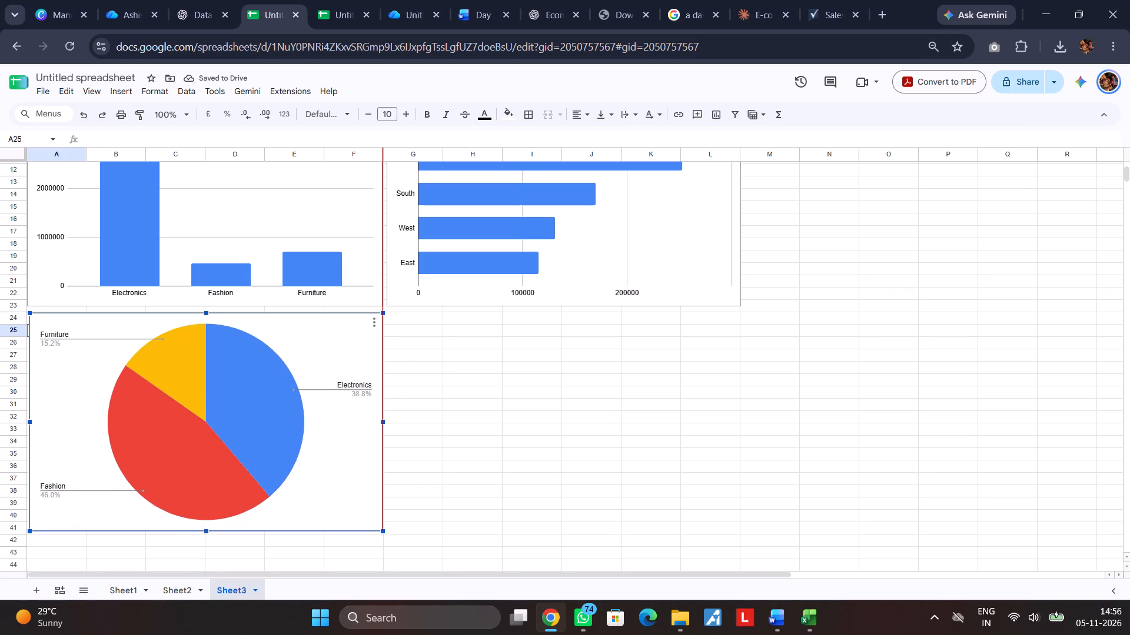
left_click_drag(325, 321, 321, 322)
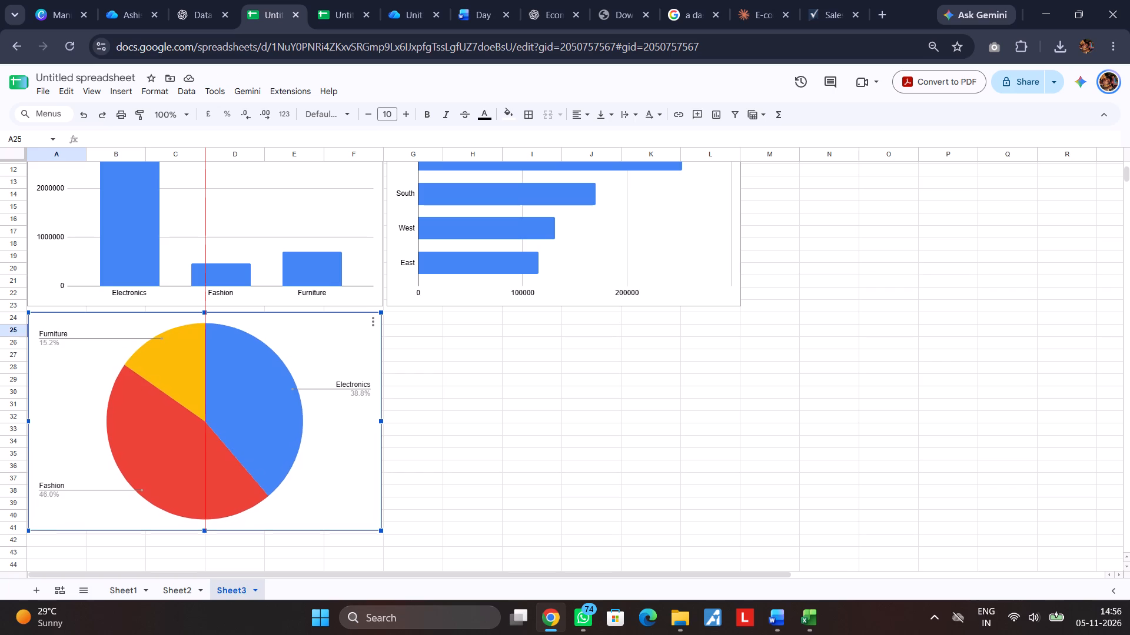
left_click_drag(321, 322, 311, 320)
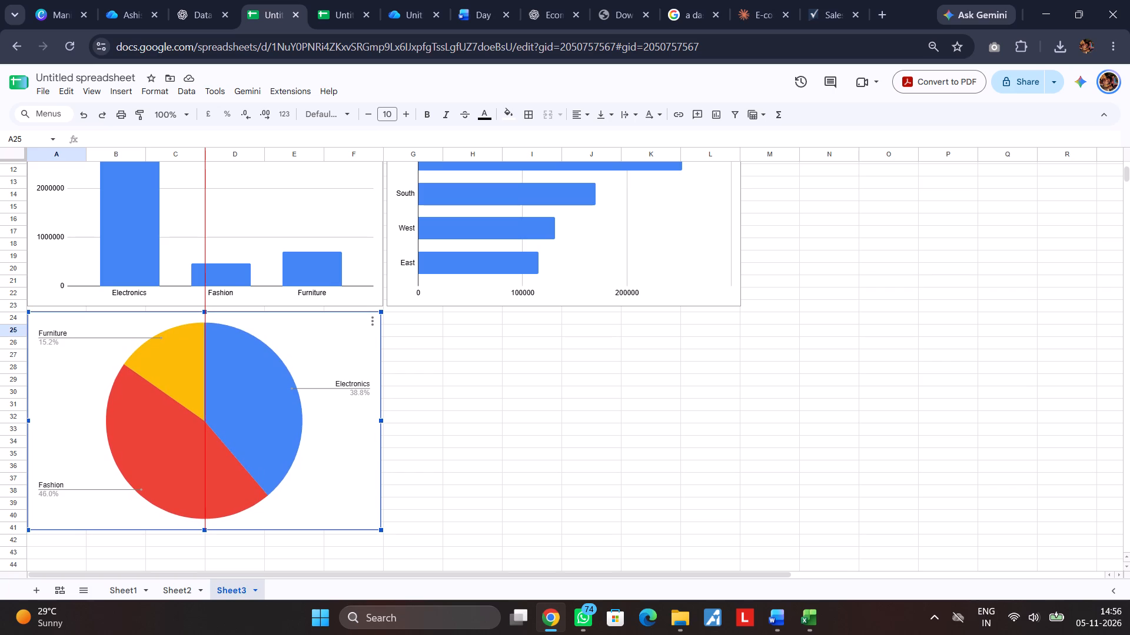
left_click_drag(311, 320, 311, 320)
Resize the pie chart to match the column chart's width above, with its bottom edge at row 39, and deselect it.
left_click(381, 420)
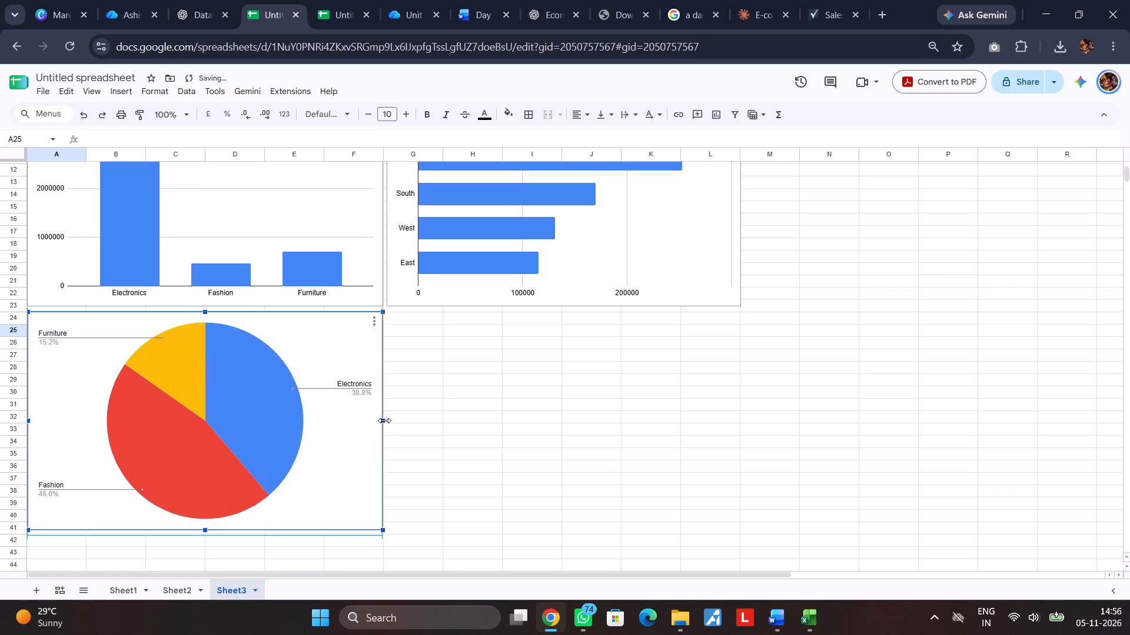
left_click_drag(205, 531, 205, 532)
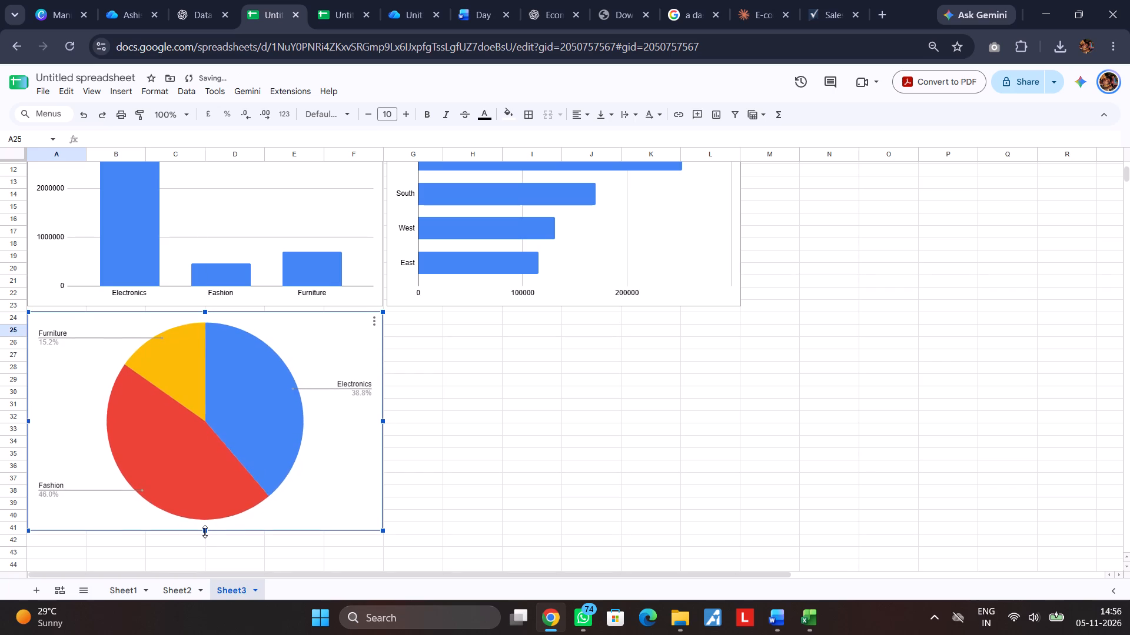
left_click_drag(205, 532, 206, 542)
scroll(461, 464, "up", 3)
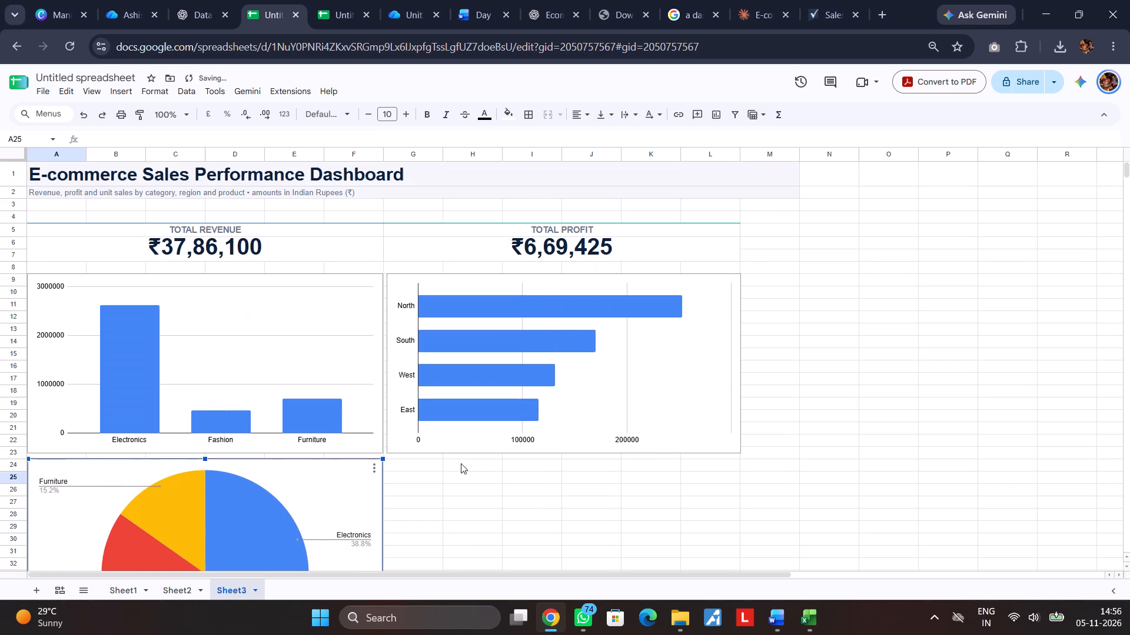
scroll(457, 463, "down", 3)
scroll(295, 449, "down", 2)
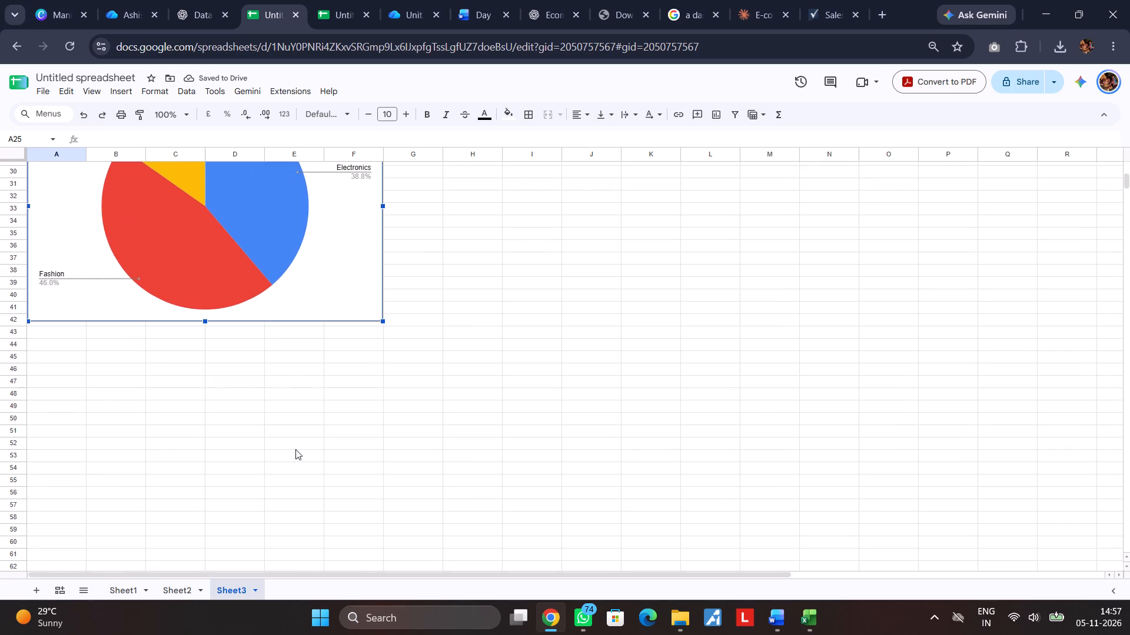
scroll(295, 449, "up", 2)
left_click_drag(205, 467, 206, 436)
scroll(424, 397, "up", 2)
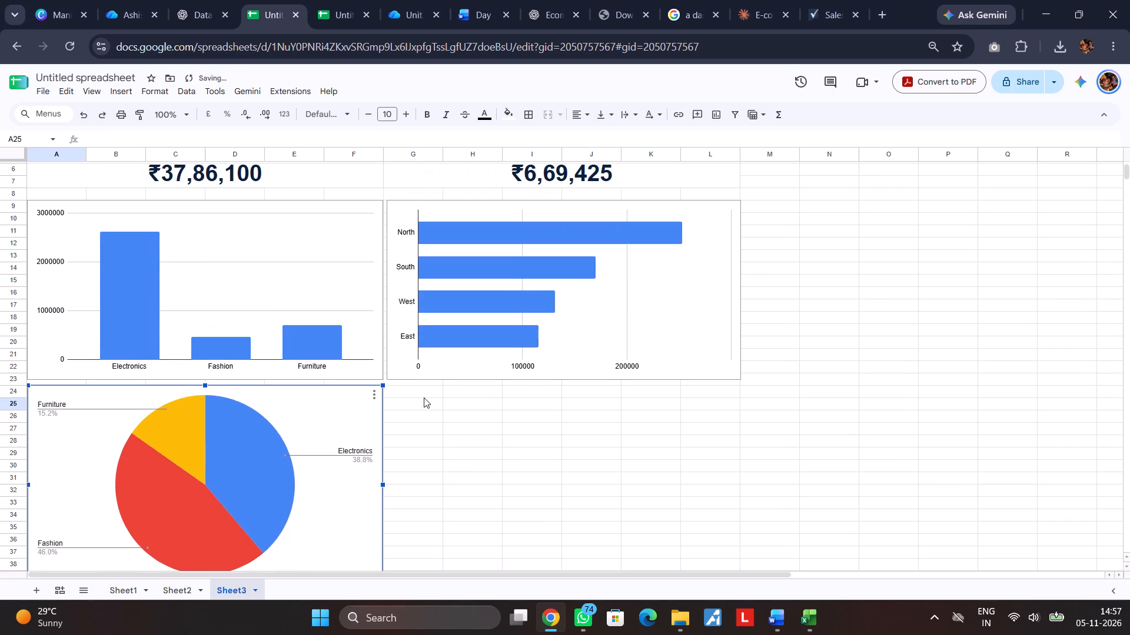
scroll(424, 397, "down", 1)
scroll(424, 397, "up", 1)
scroll(424, 397, "down", 1)
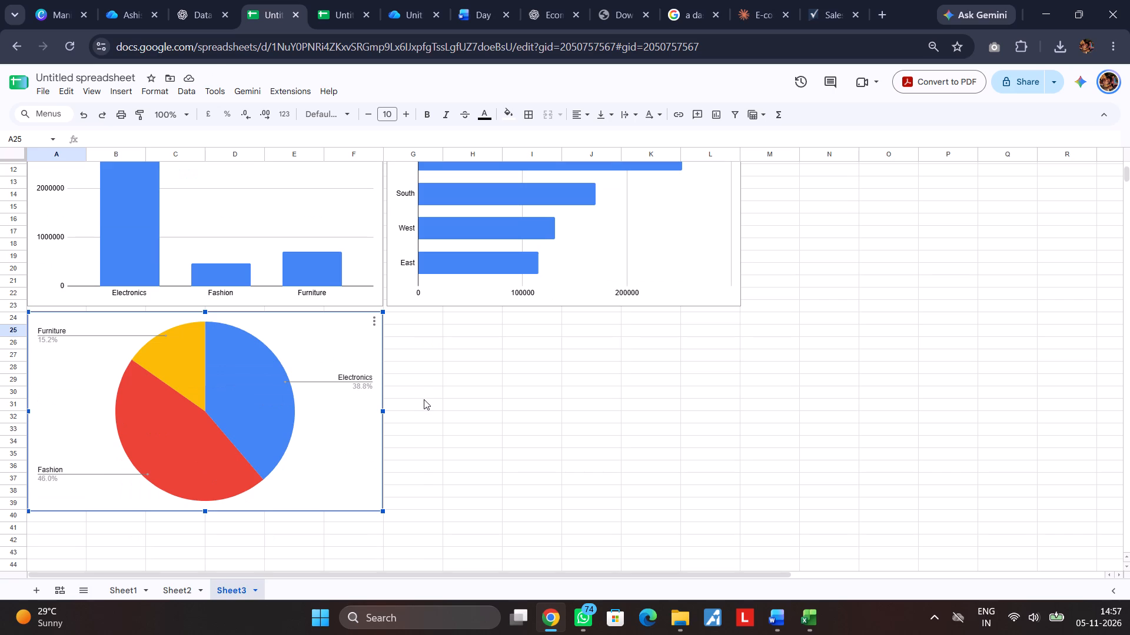
left_click(434, 365)
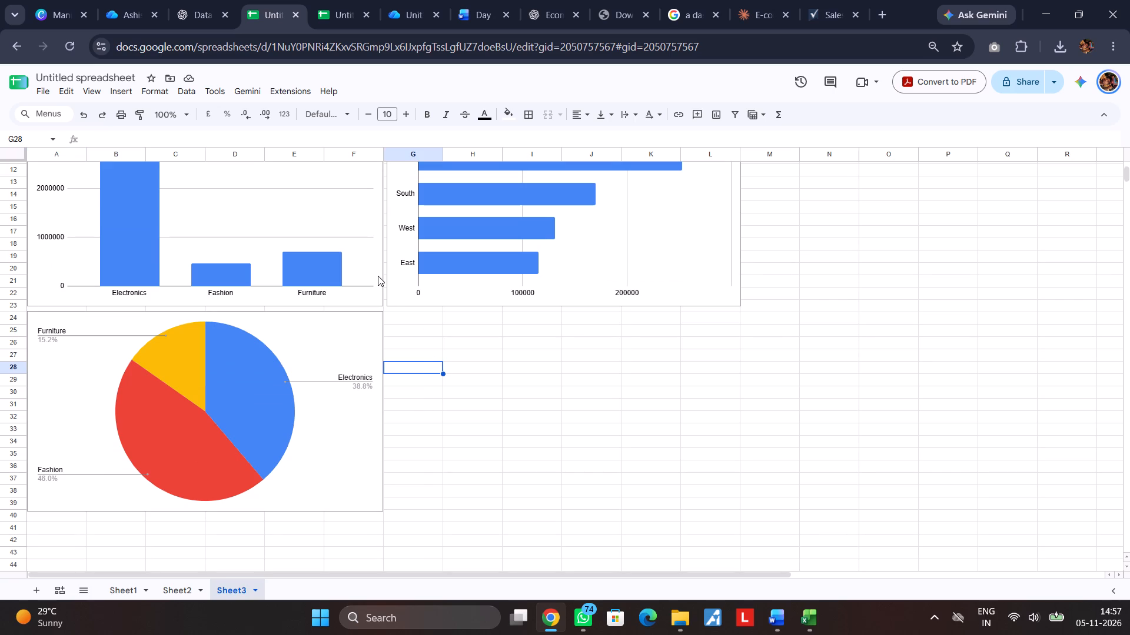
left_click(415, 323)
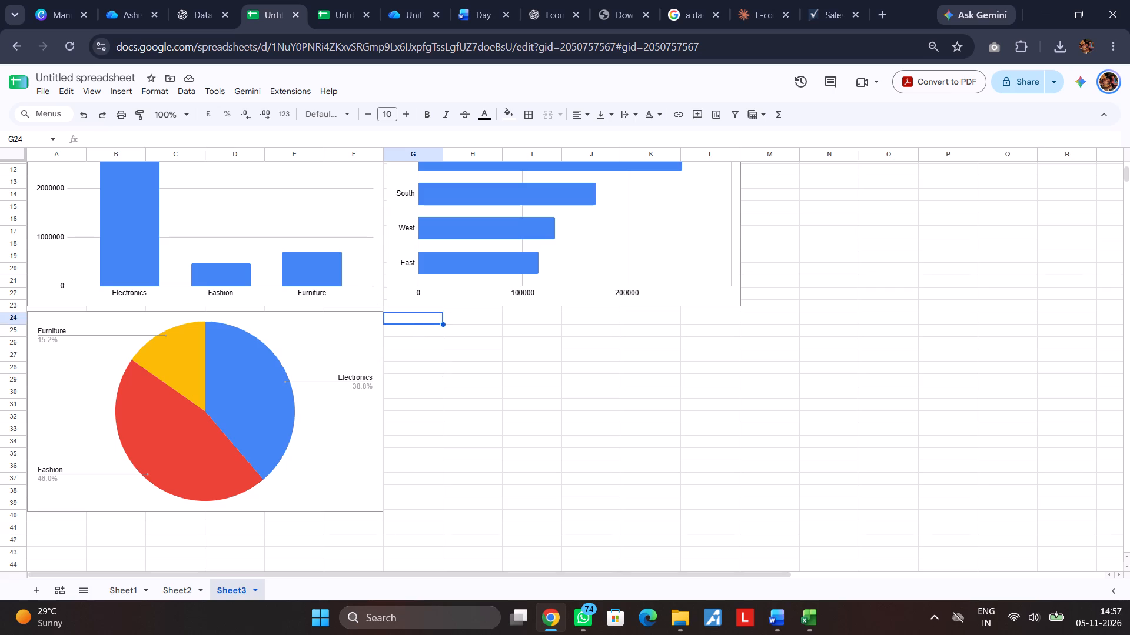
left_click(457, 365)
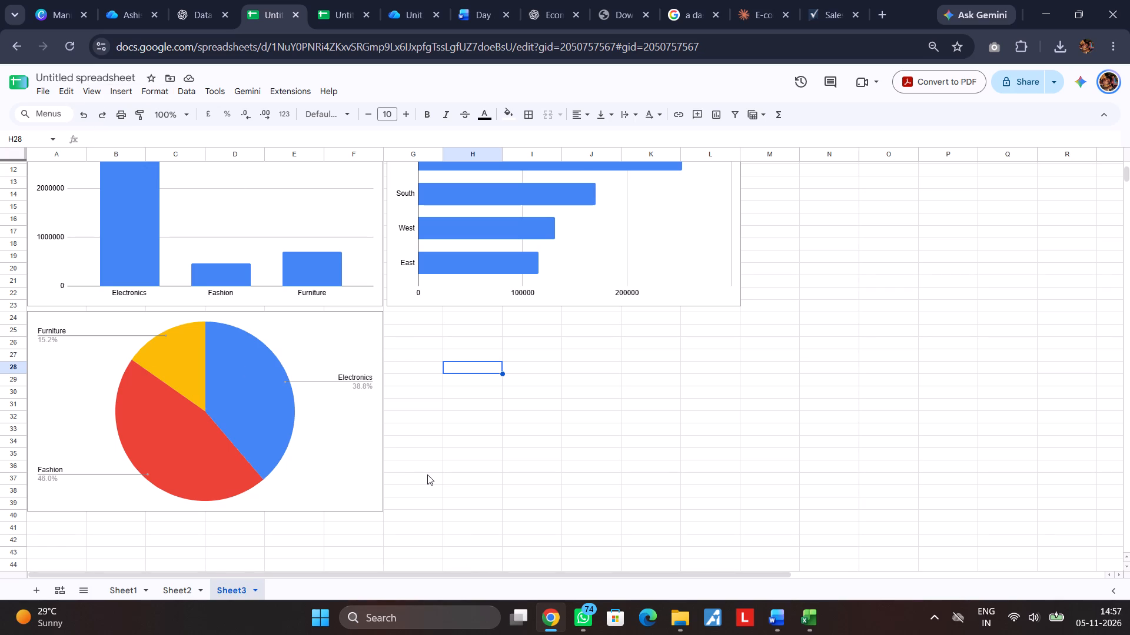
Fine-tune the pie chart's vertical position so it sits just below the category column chart with aligned edges, and deselect it.
scroll(427, 474, "up", 4)
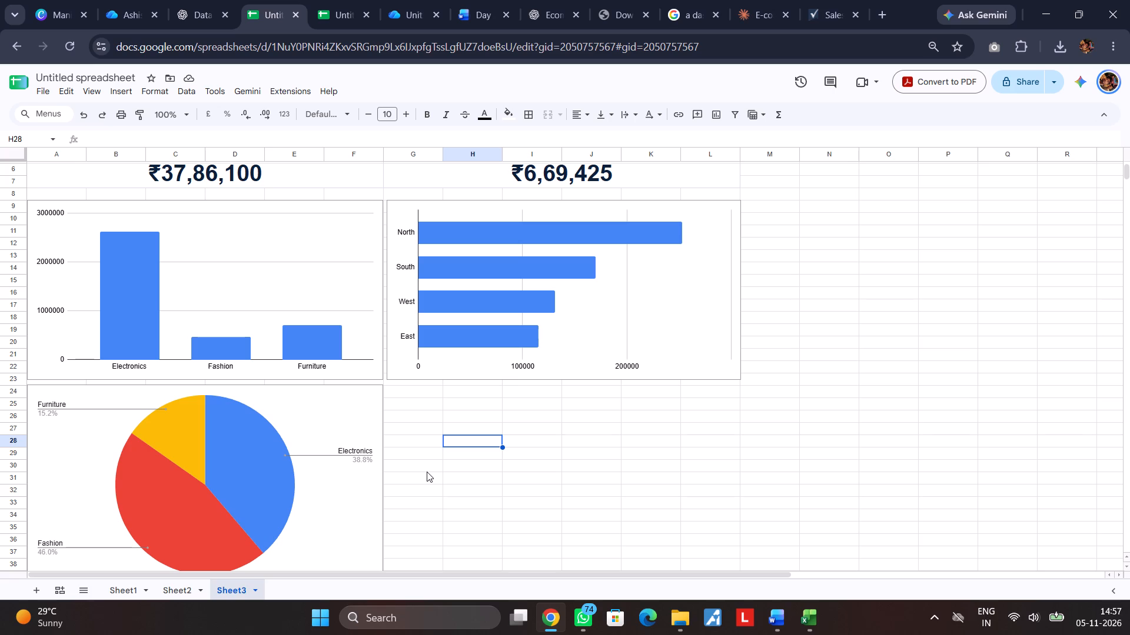
left_click(361, 467)
key("Up")
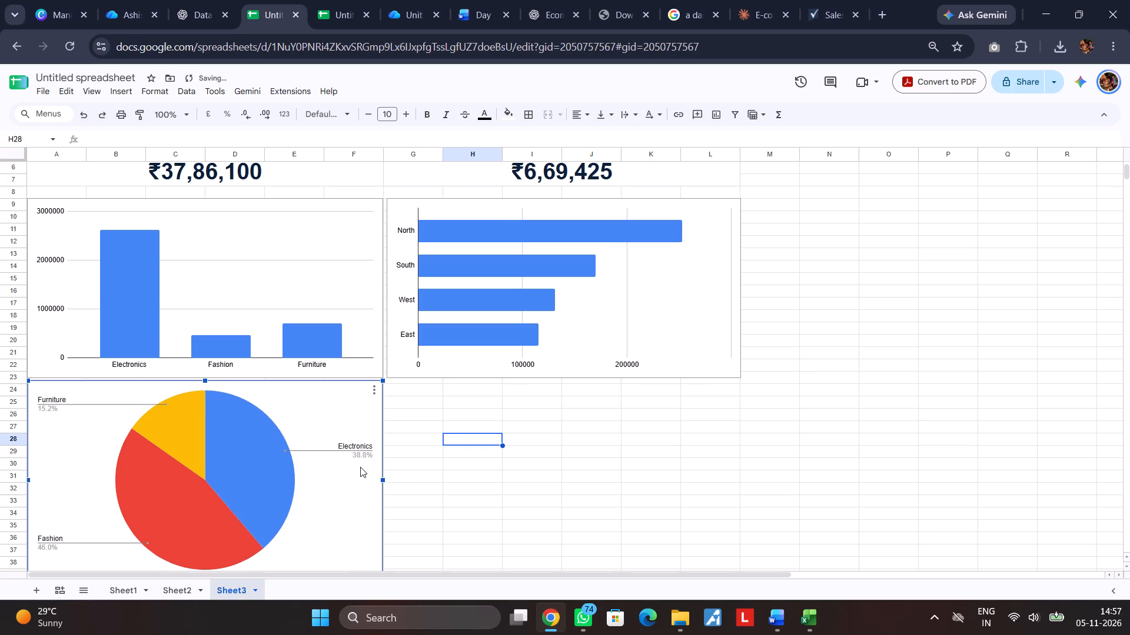
key("Down")
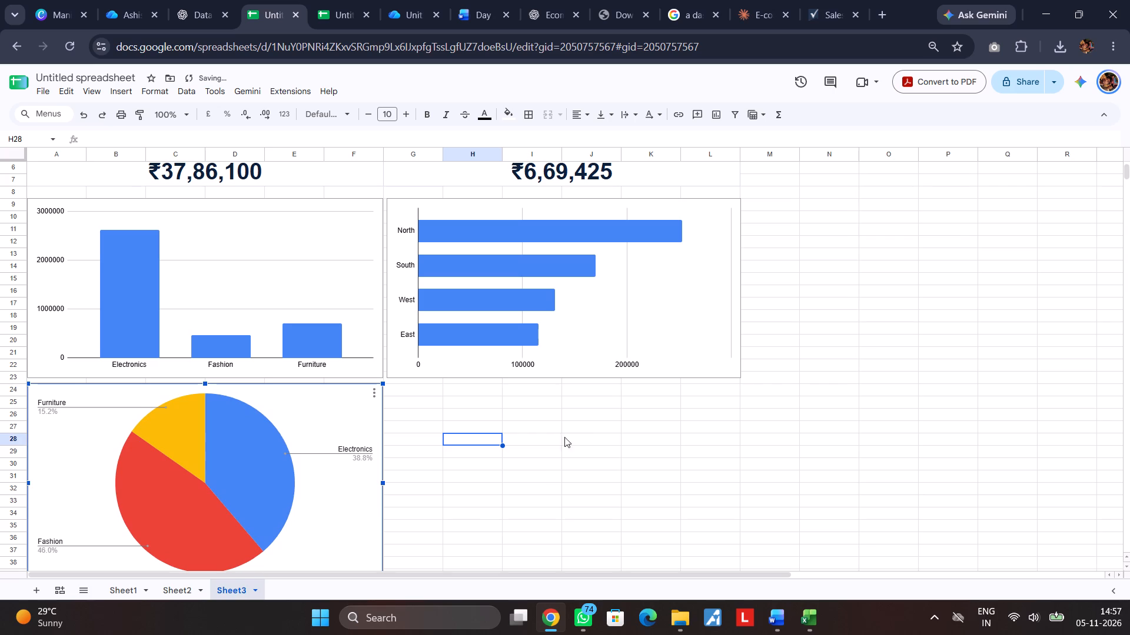
left_click(573, 428)
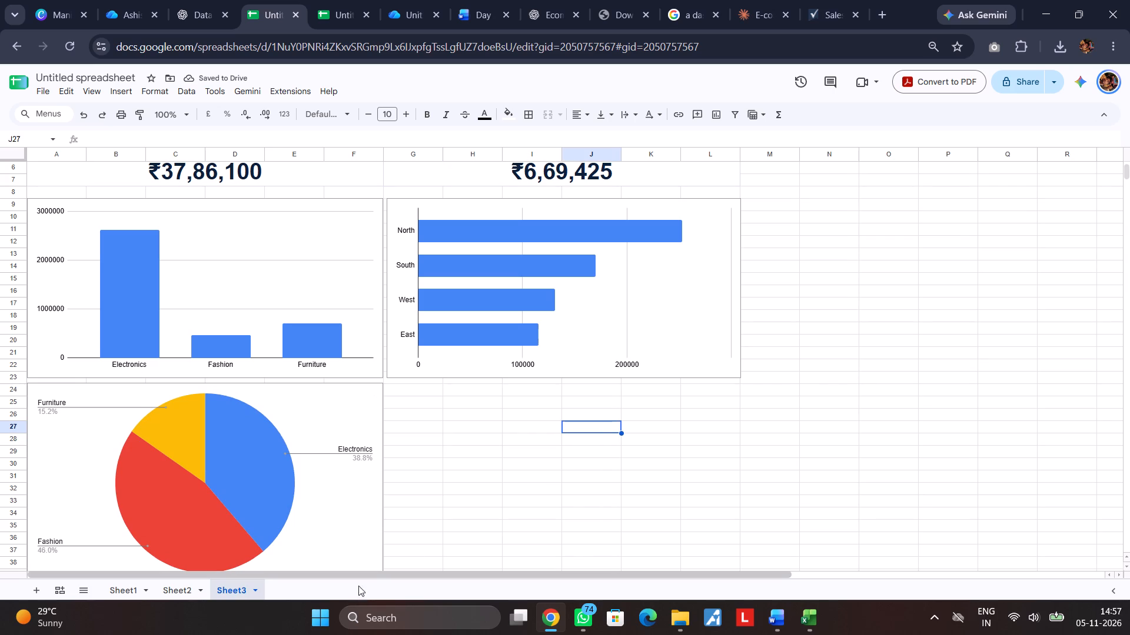
left_click(327, 409)
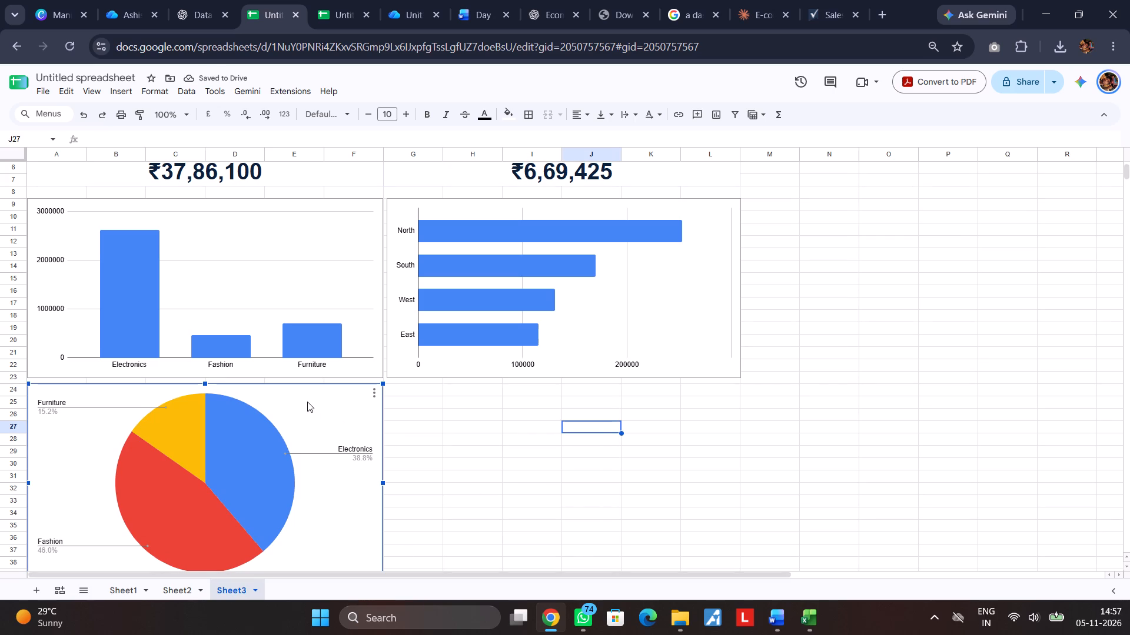
left_click(307, 402)
left_click(500, 433)
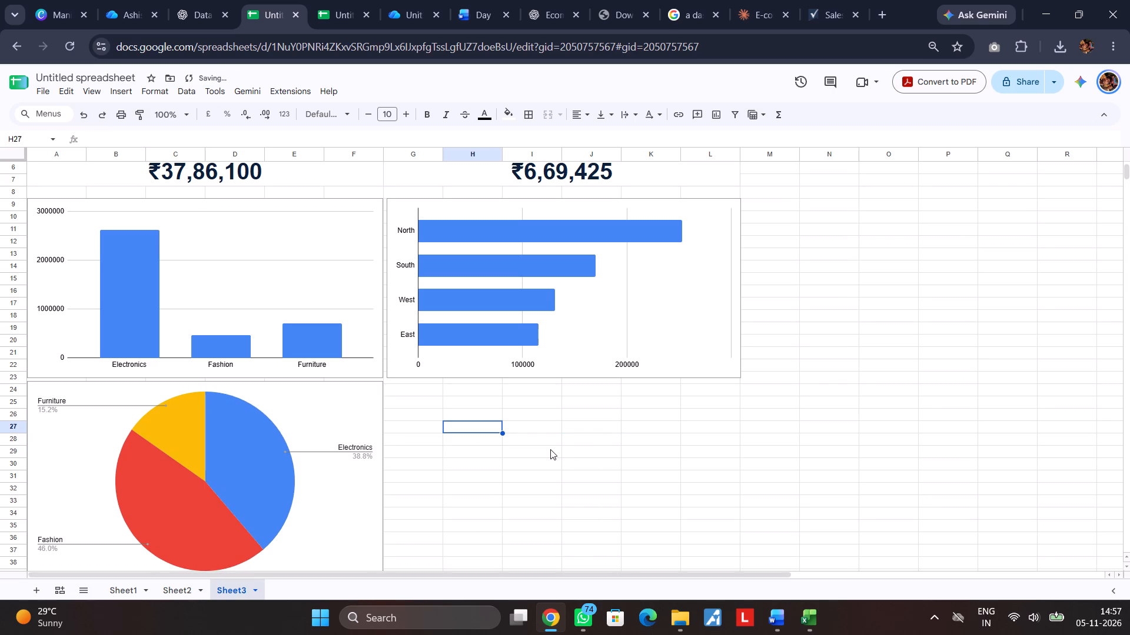
left_click(550, 449)
left_click(341, 393)
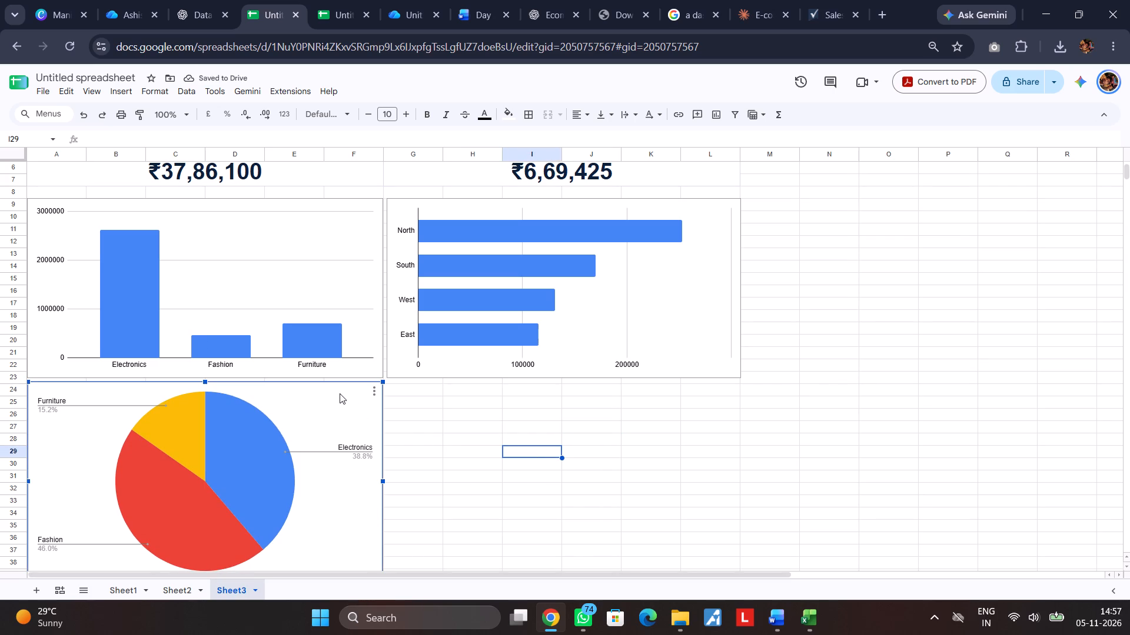
left_click(334, 393)
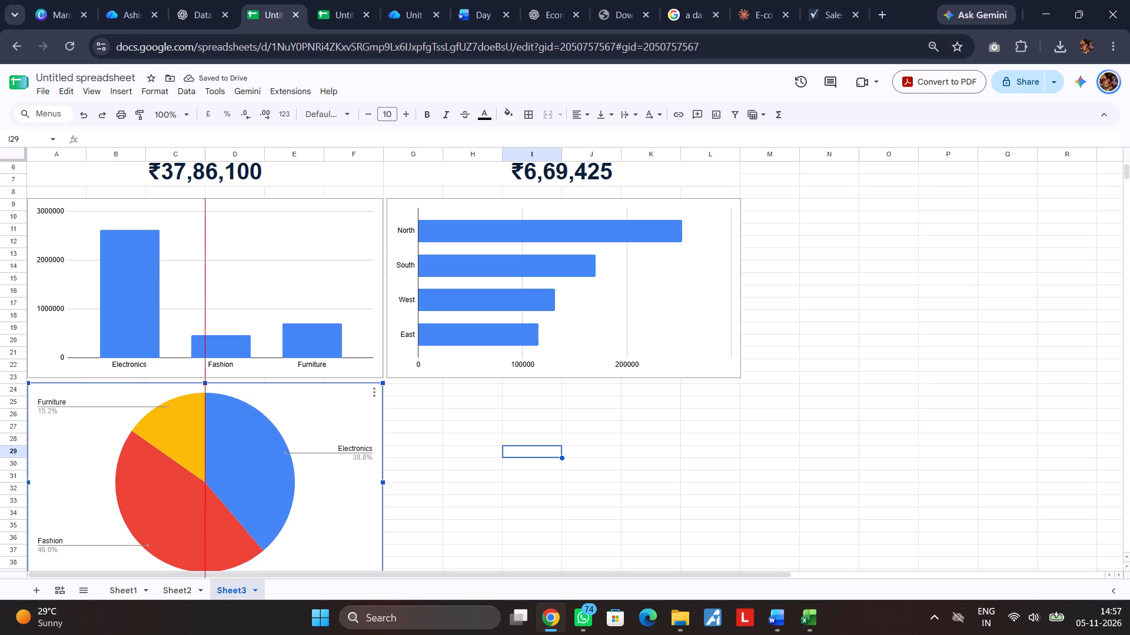
left_click(505, 414)
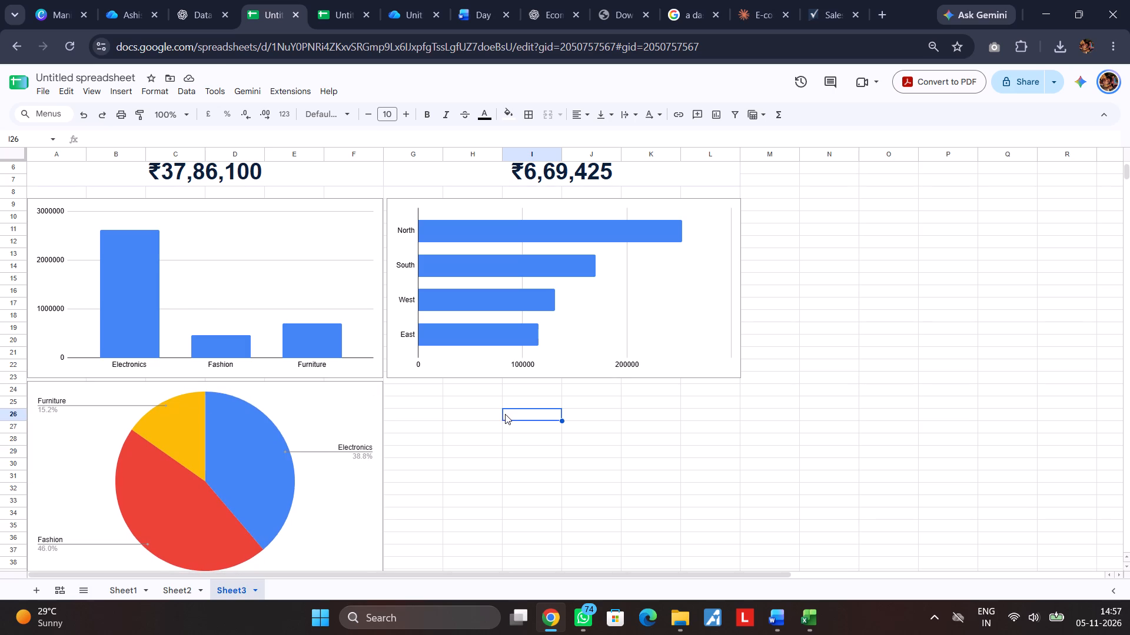
left_click(308, 395)
left_click(313, 395)
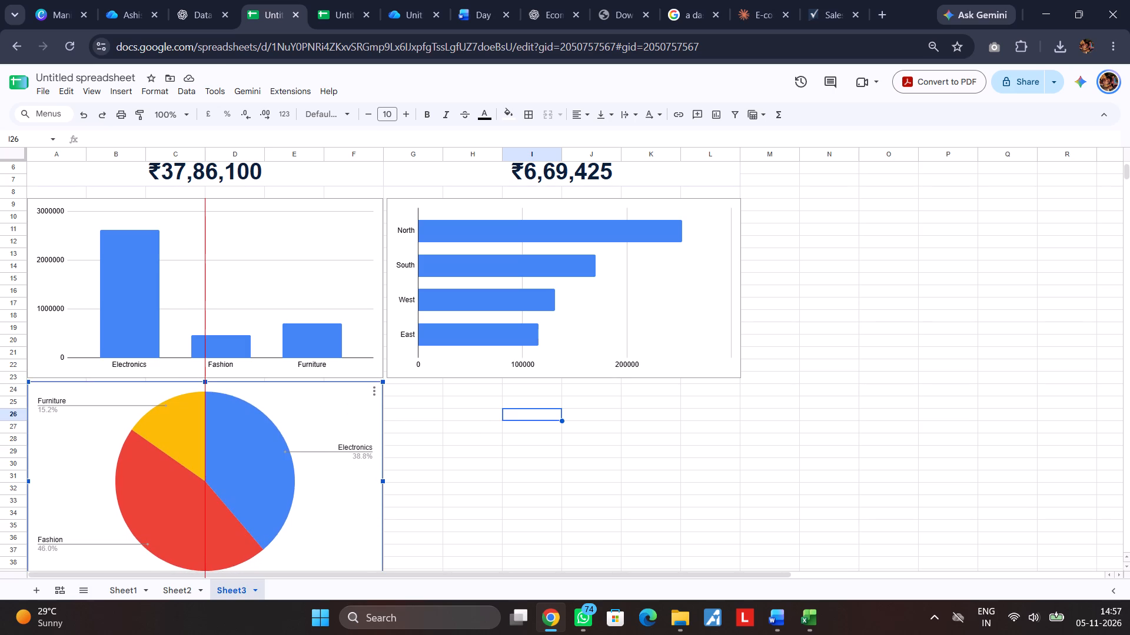
left_click(427, 426)
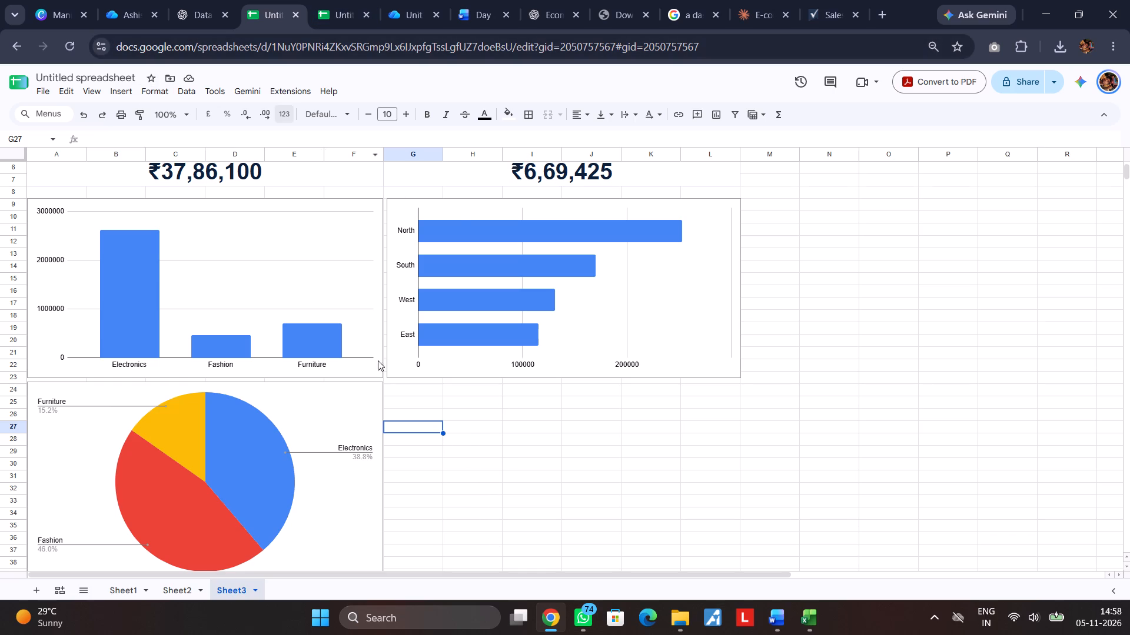
On Sheet1, insert a chart from the Product and Revenue columns (A1:A21 and E1:E21) and place it beneath the data table.
left_click(185, 586)
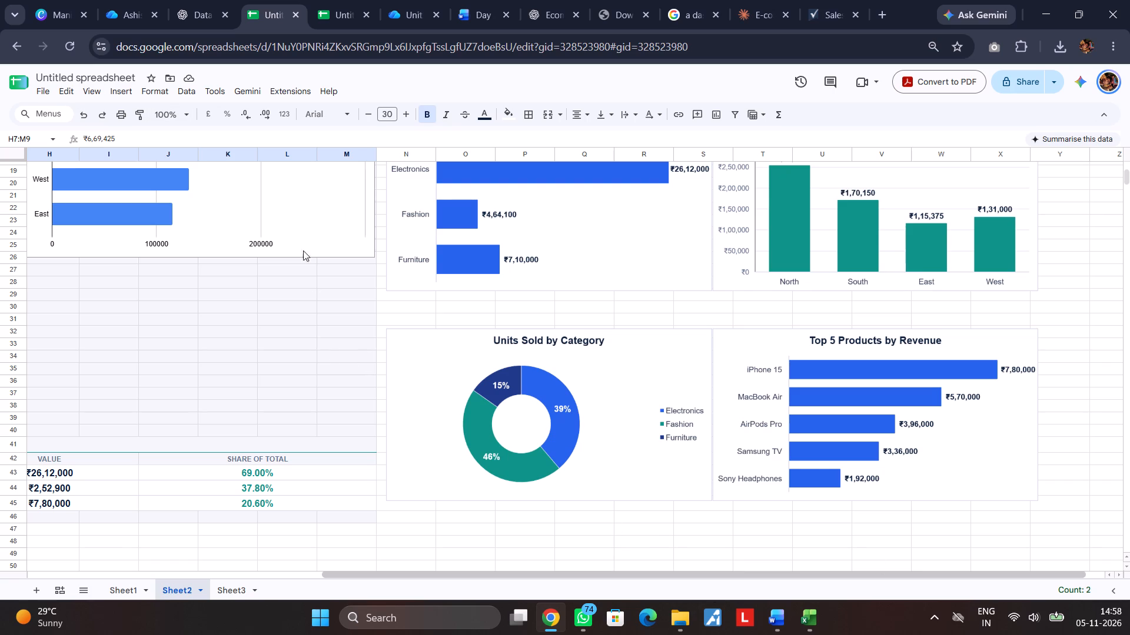
left_click(129, 589)
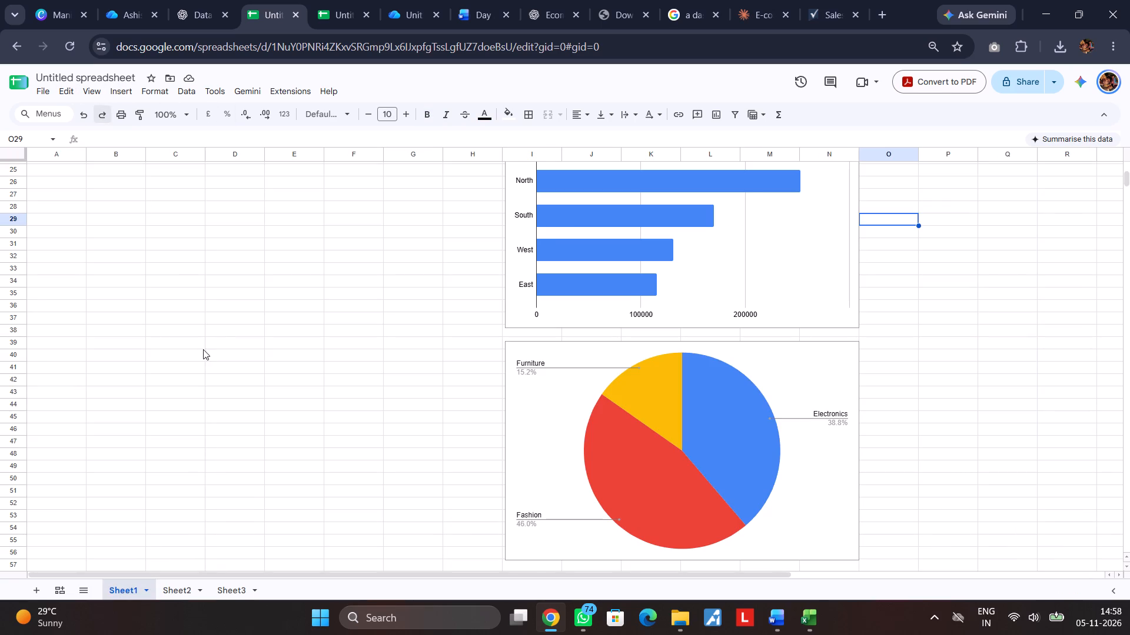
scroll(207, 346, "up", 10)
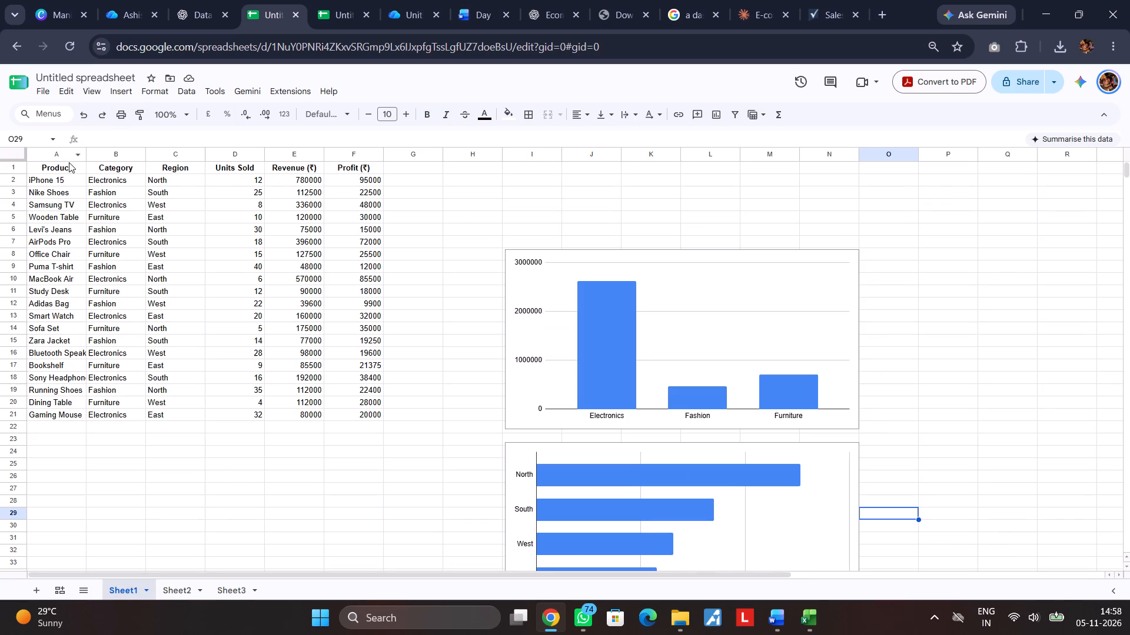
left_click_drag(62, 165, 56, 410)
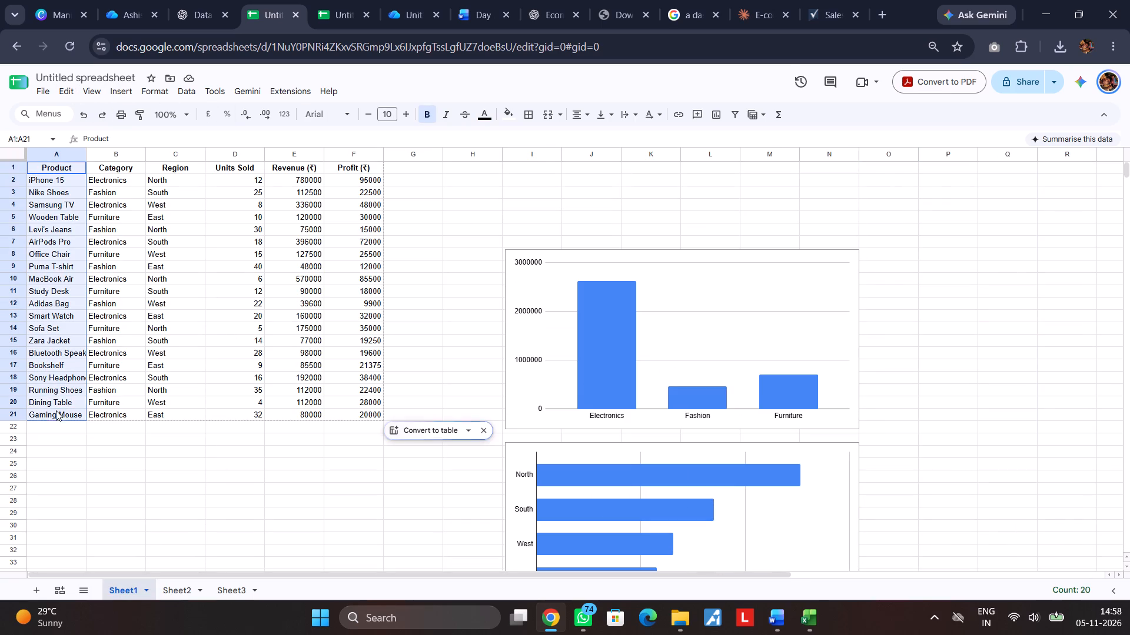
left_click_drag(56, 410, 56, 413)
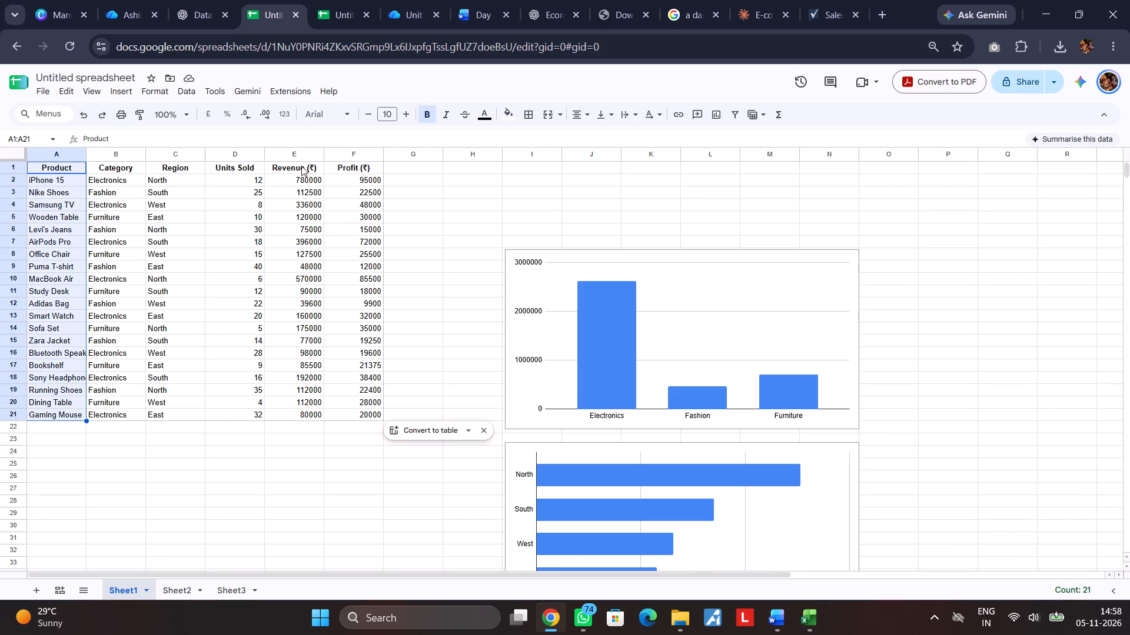
left_click_drag(301, 166, 312, 417, "ctrl")
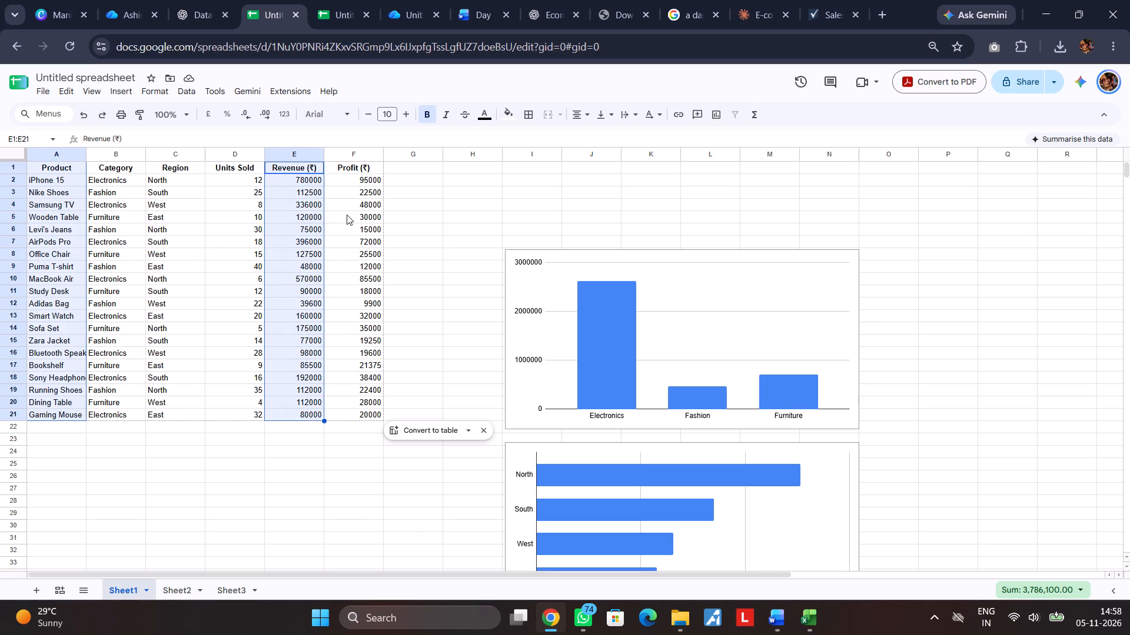
left_click(121, 91)
left_click(156, 257)
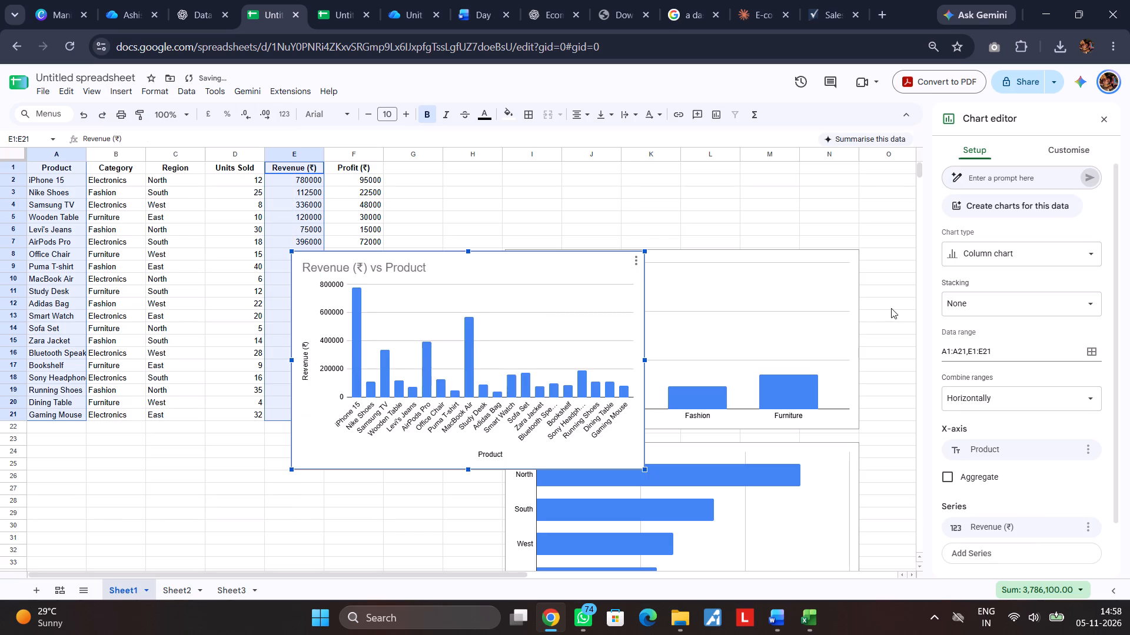
left_click_drag(511, 269, 342, 450)
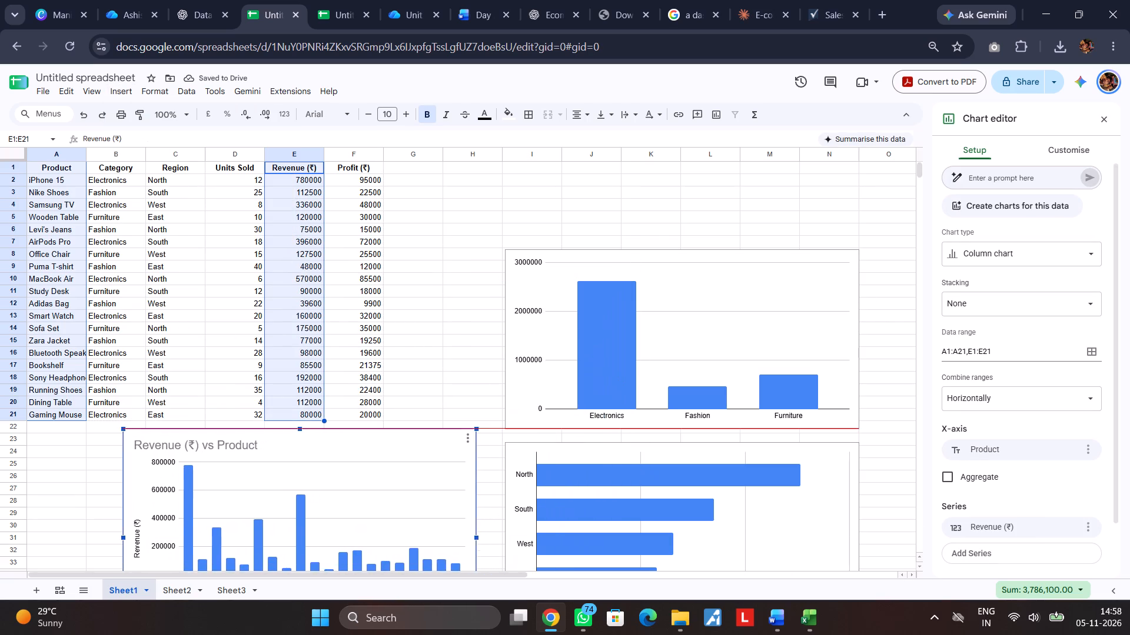
left_click_drag(342, 450, 341, 457)
scroll(534, 379, "down", 1)
scroll(991, 379, "down", 1)
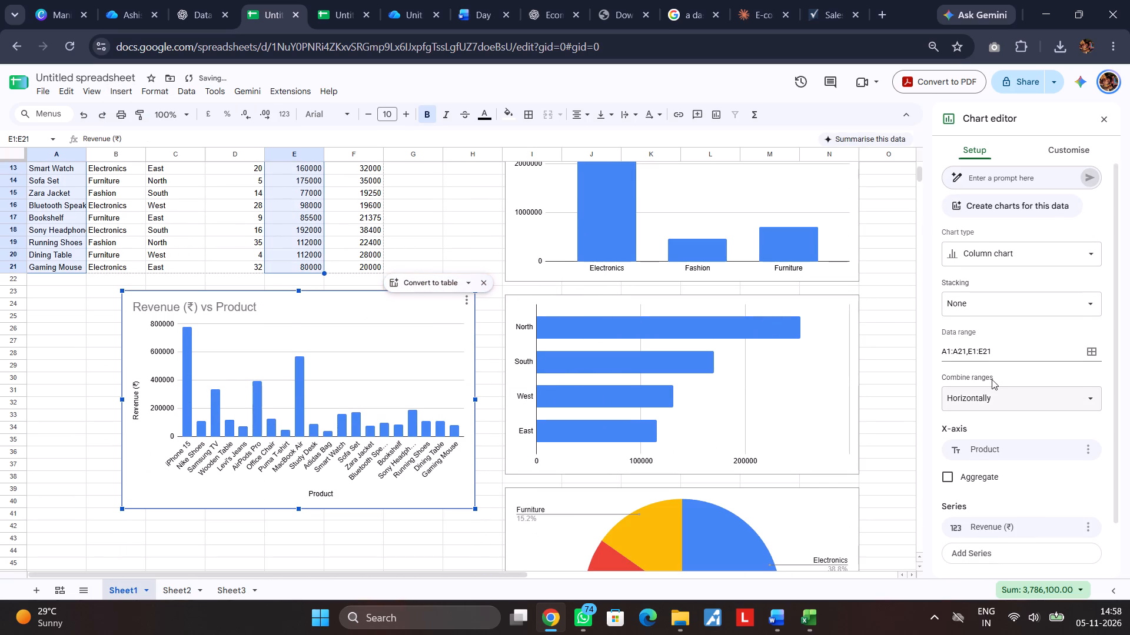
Turn on aggregation for the product axis of the new revenue chart and change its chart type to a line chart.
scroll(992, 379, "down", 1)
left_click(950, 417)
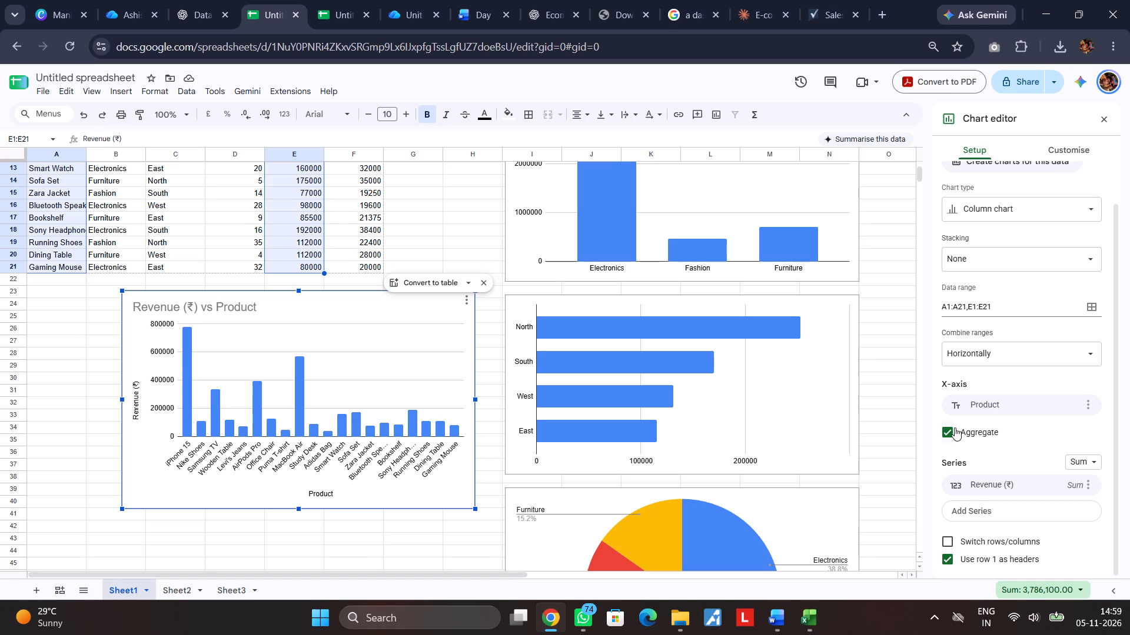
scroll(955, 427, "down", 2)
scroll(955, 427, "up", 4)
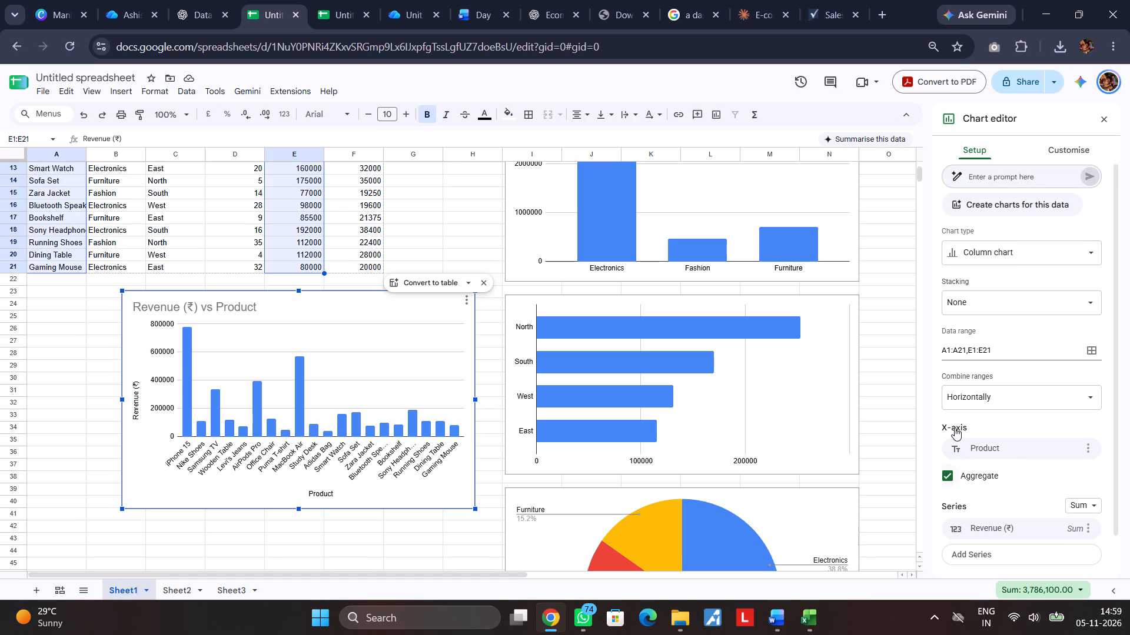
left_click(1002, 258)
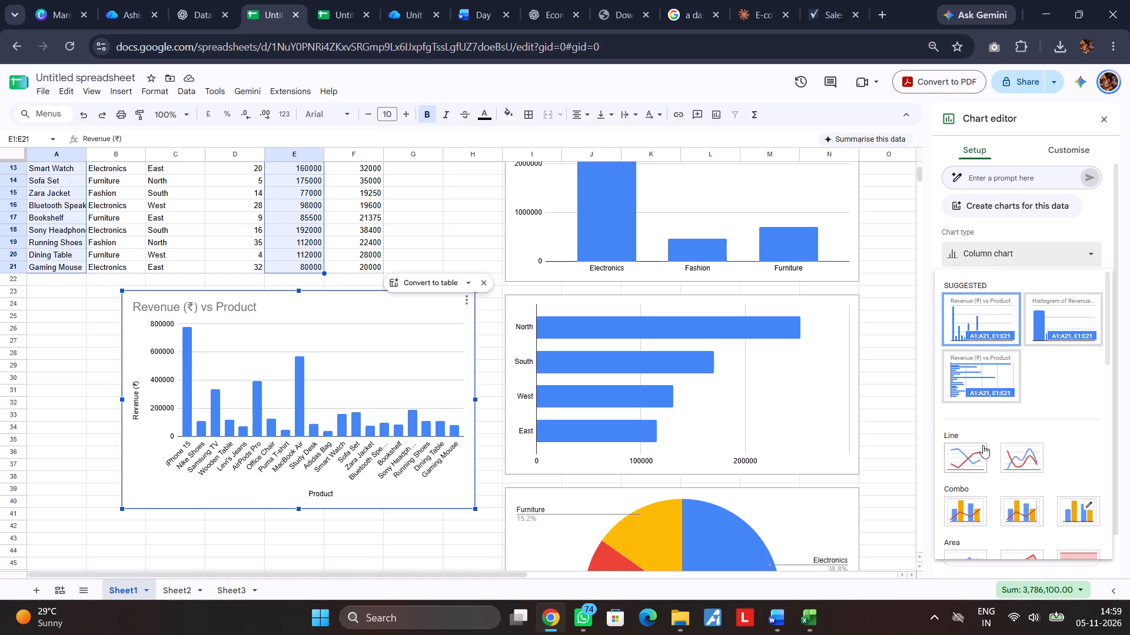
left_click(979, 456)
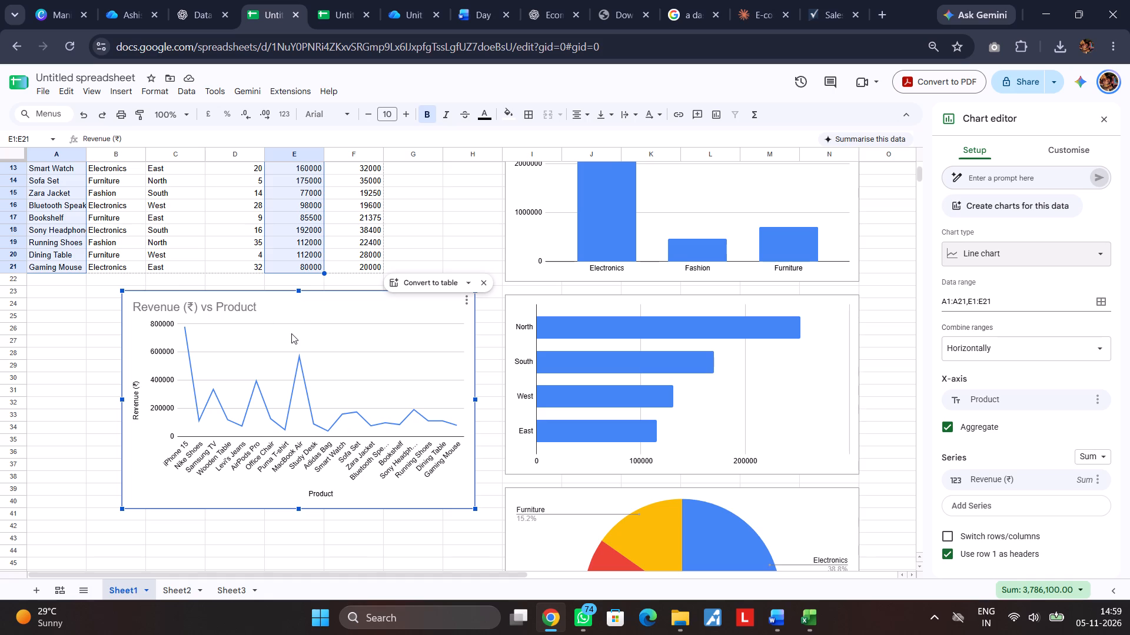
Copy the revenue line chart, close its editor, and move the chart down to about row 31 with its left edge at column C.
key("ctrl+c")
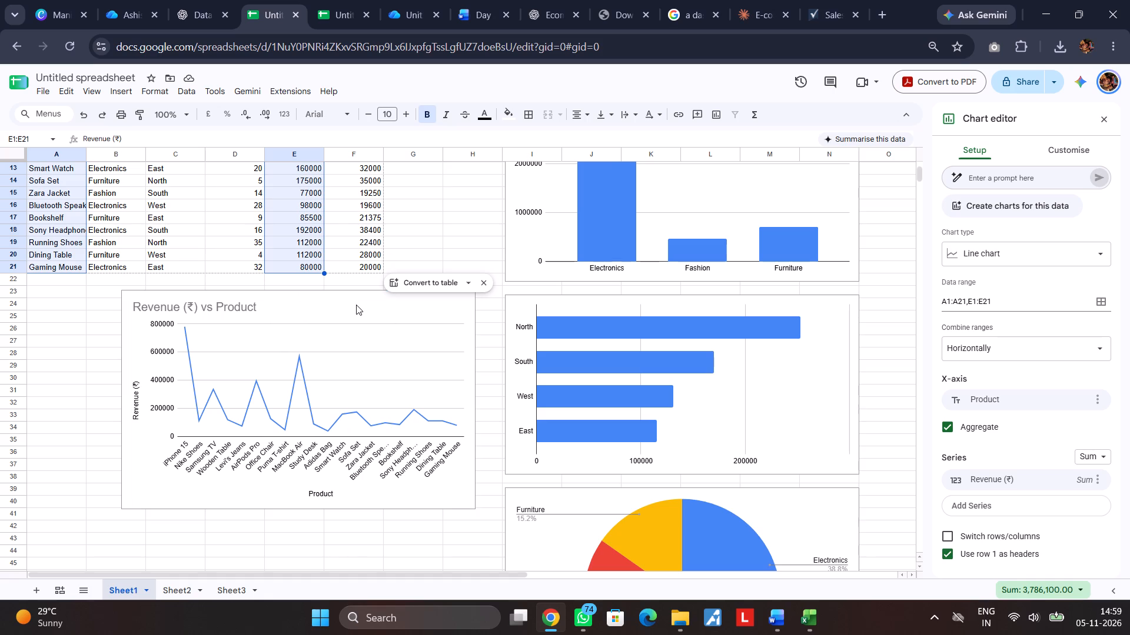
left_click_drag(356, 305, 675, 622)
left_click(331, 289)
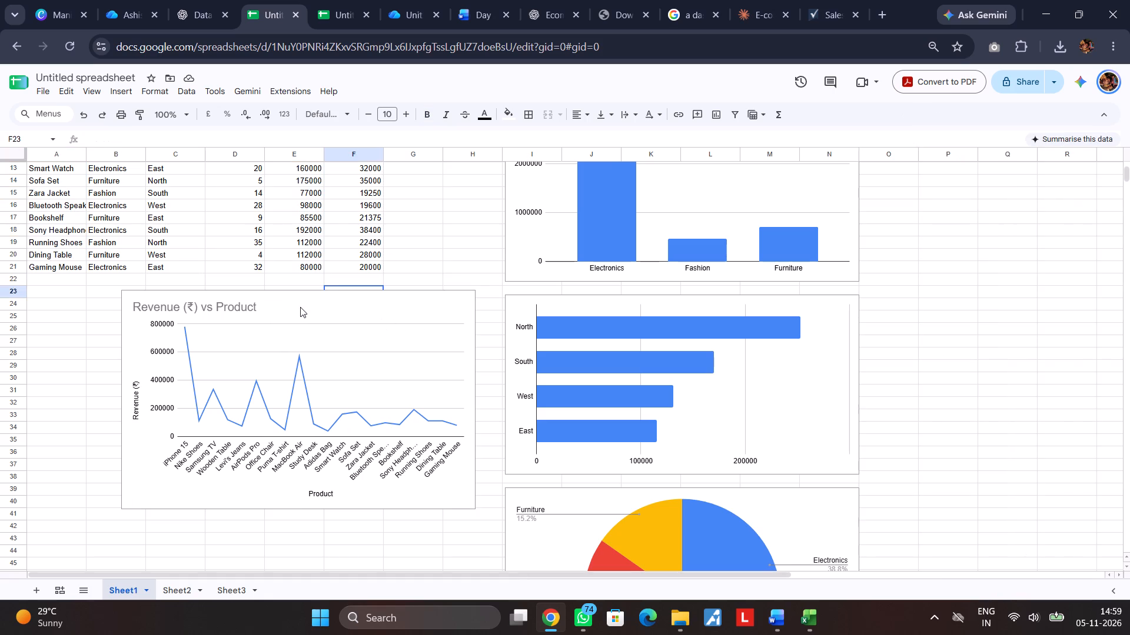
left_click(300, 307)
left_click_drag(327, 310, 345, 422)
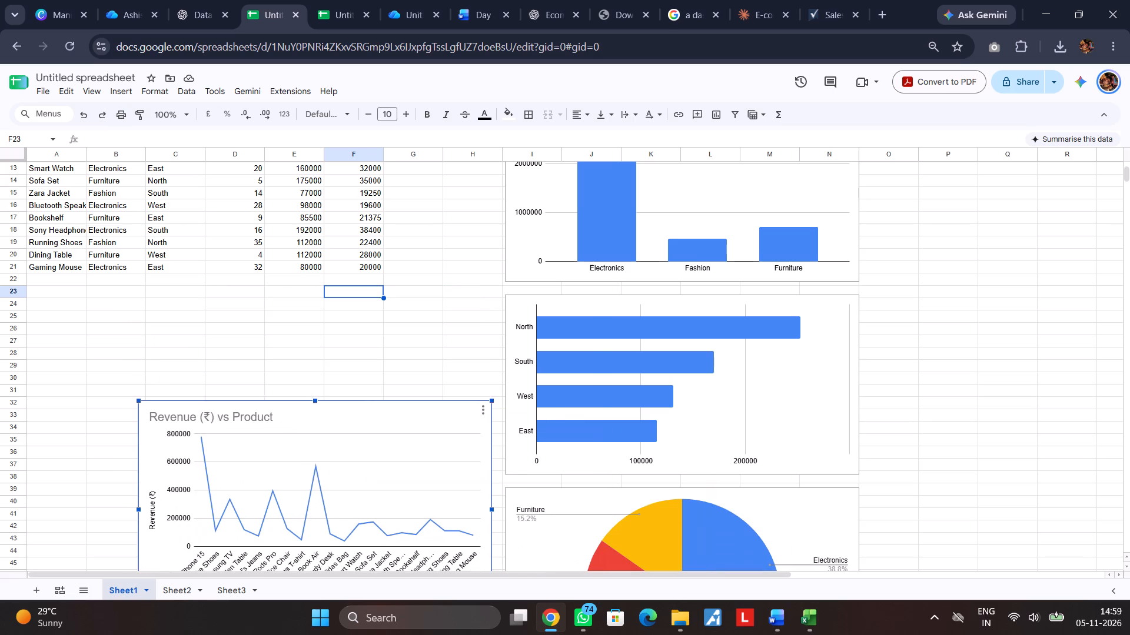
left_click_drag(345, 422, 351, 402)
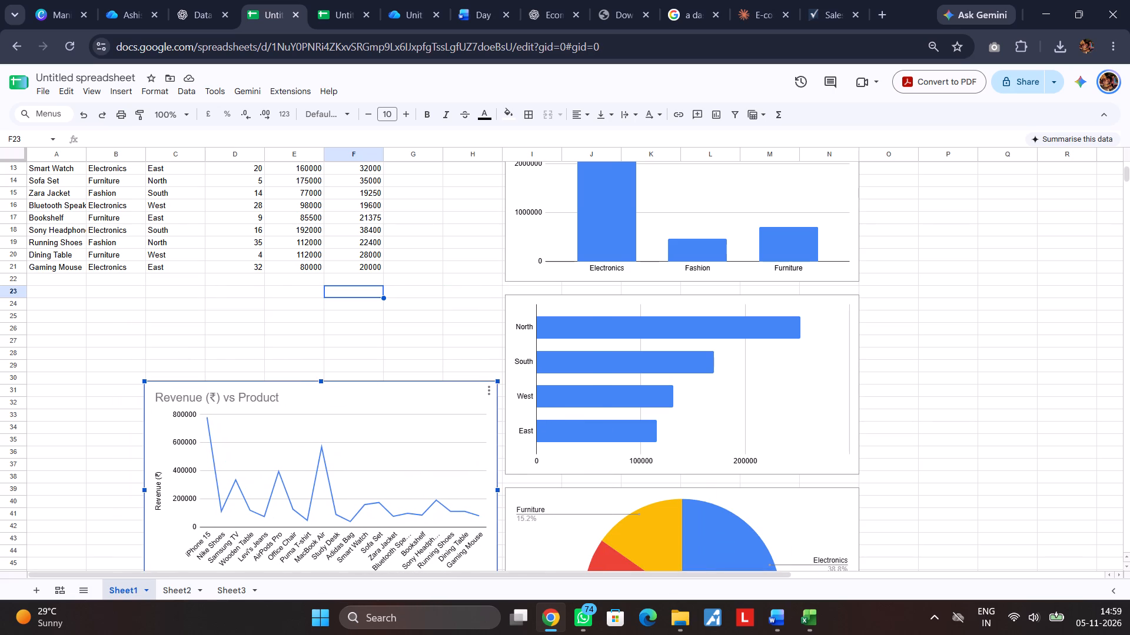
left_click_drag(351, 402, 354, 408)
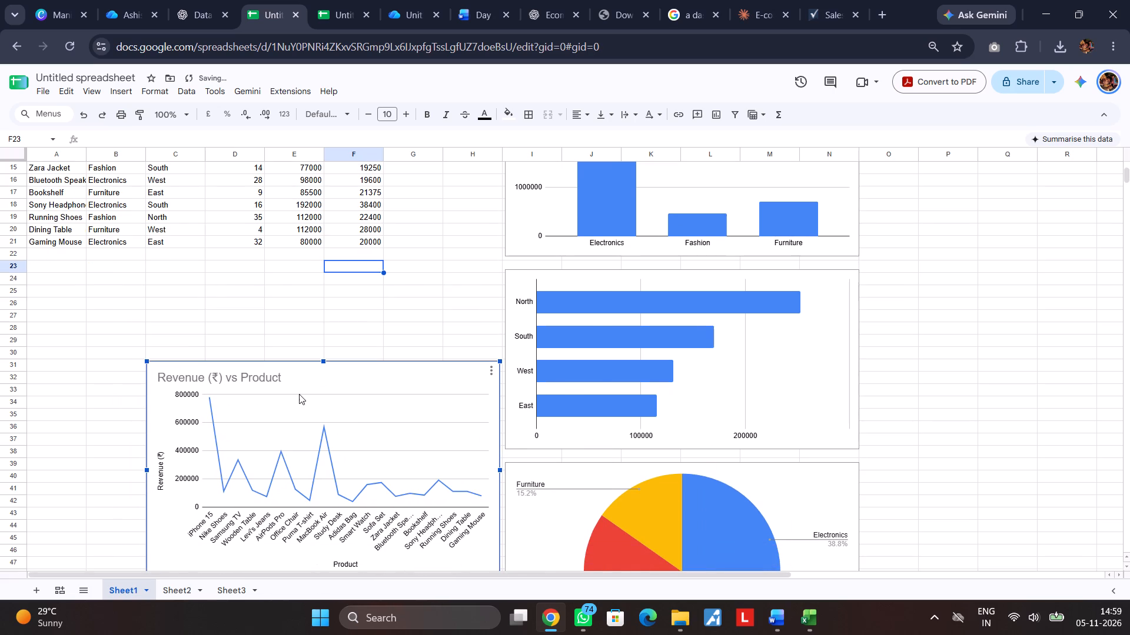
Move the category column chart up beside the data table, with its top at row 1 and left edge at column H.
scroll(217, 319, "down", 1)
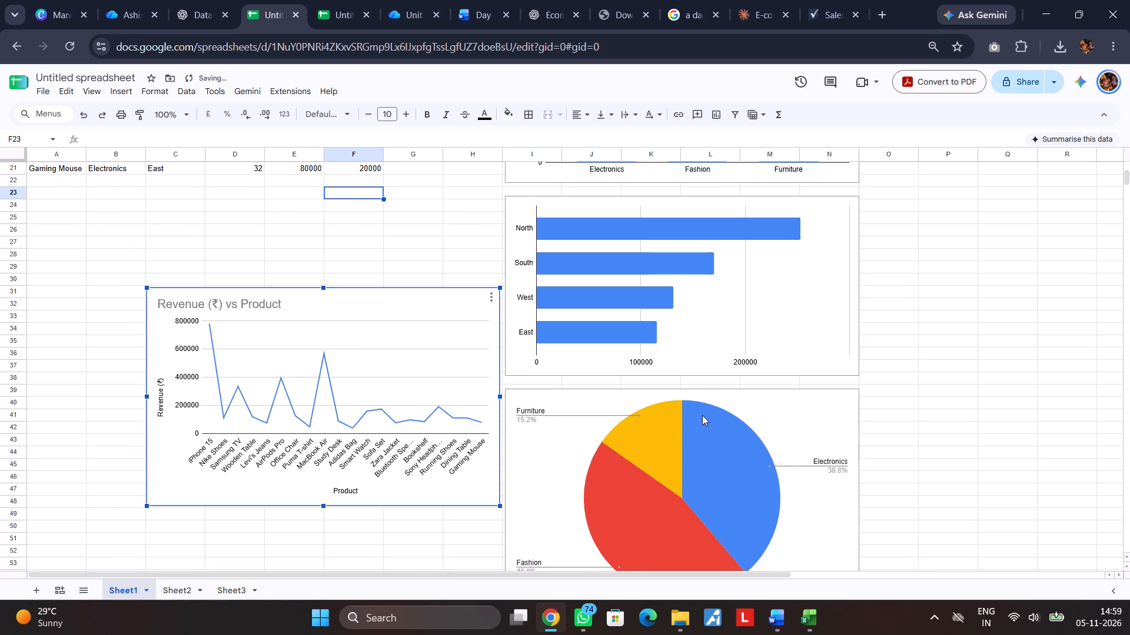
scroll(767, 416, "up", 2)
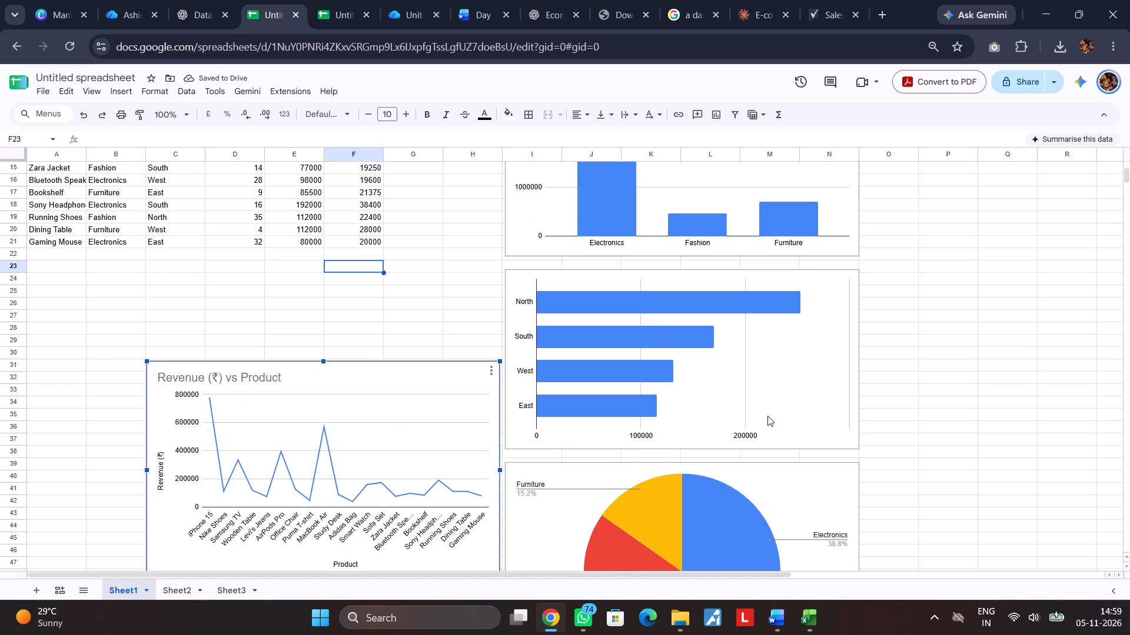
scroll(767, 416, "up", 2)
scroll(767, 416, "down", 1)
scroll(763, 416, "up", 4)
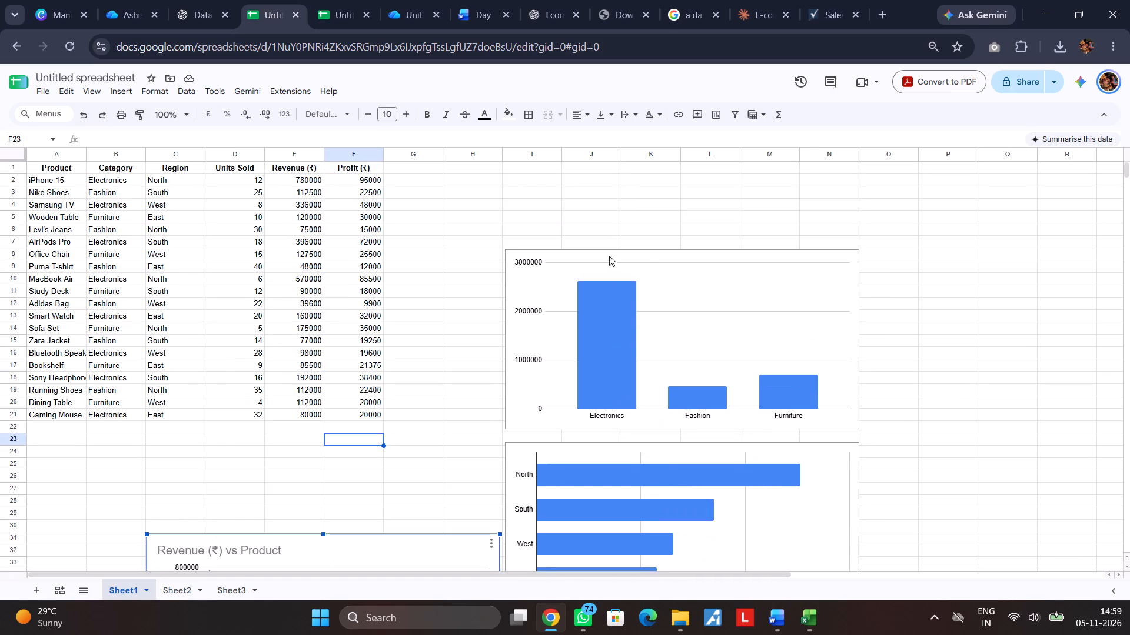
left_click(641, 256)
left_click_drag(662, 258, 593, 166)
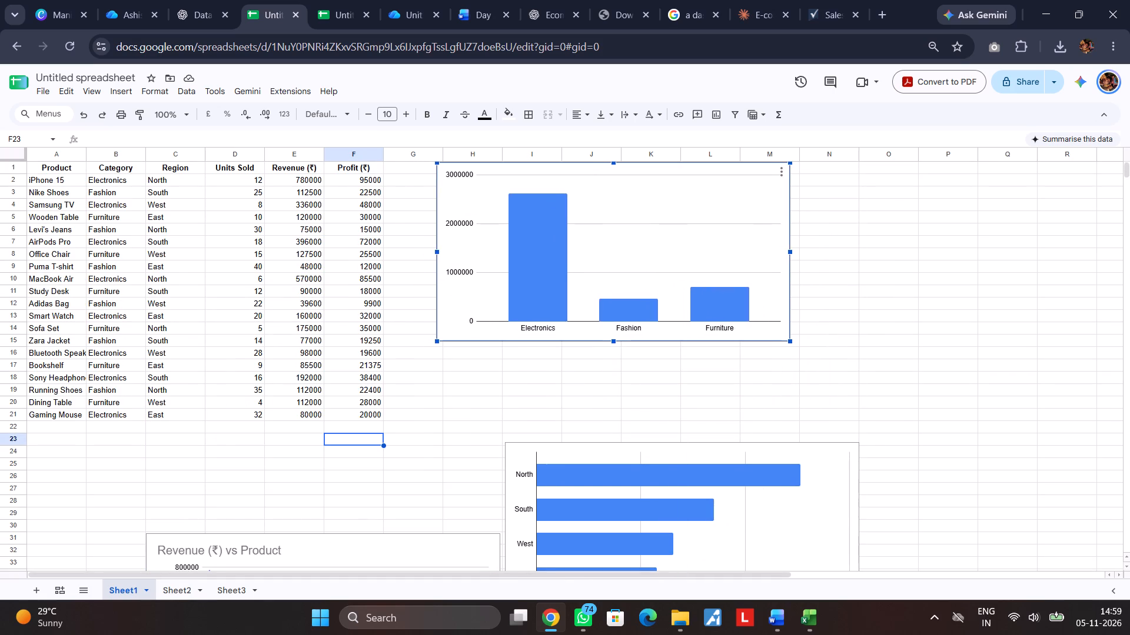
left_click_drag(593, 166, 601, 165)
Move the region bar chart directly beneath the category column chart, with its top near row 16 and its side edges aligned.
left_click(719, 446)
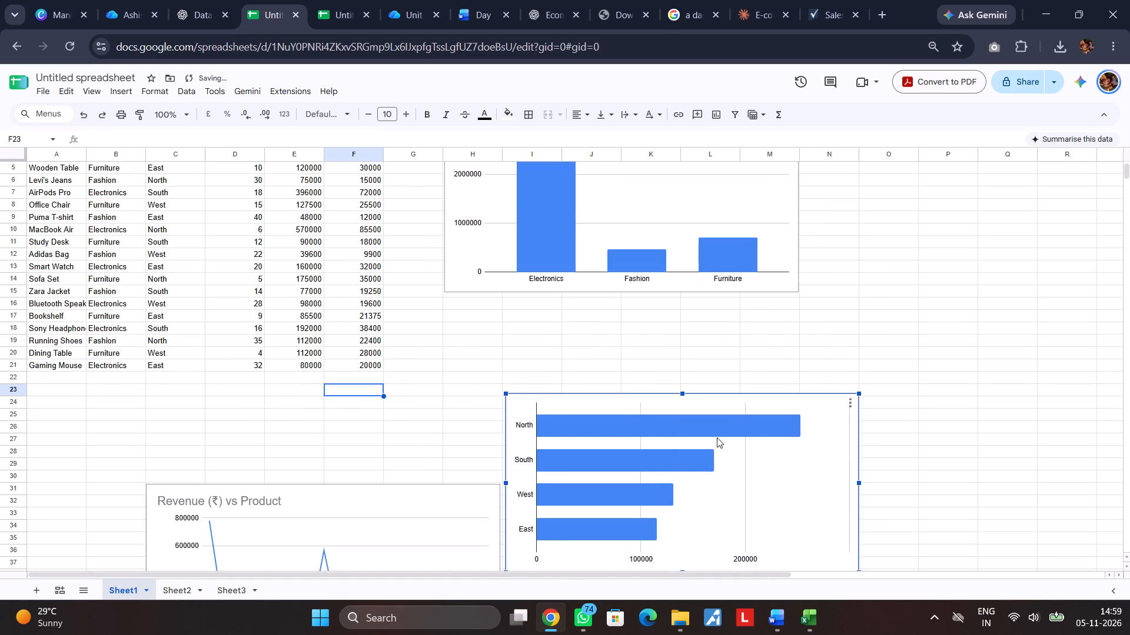
left_click_drag(719, 402, 657, 308)
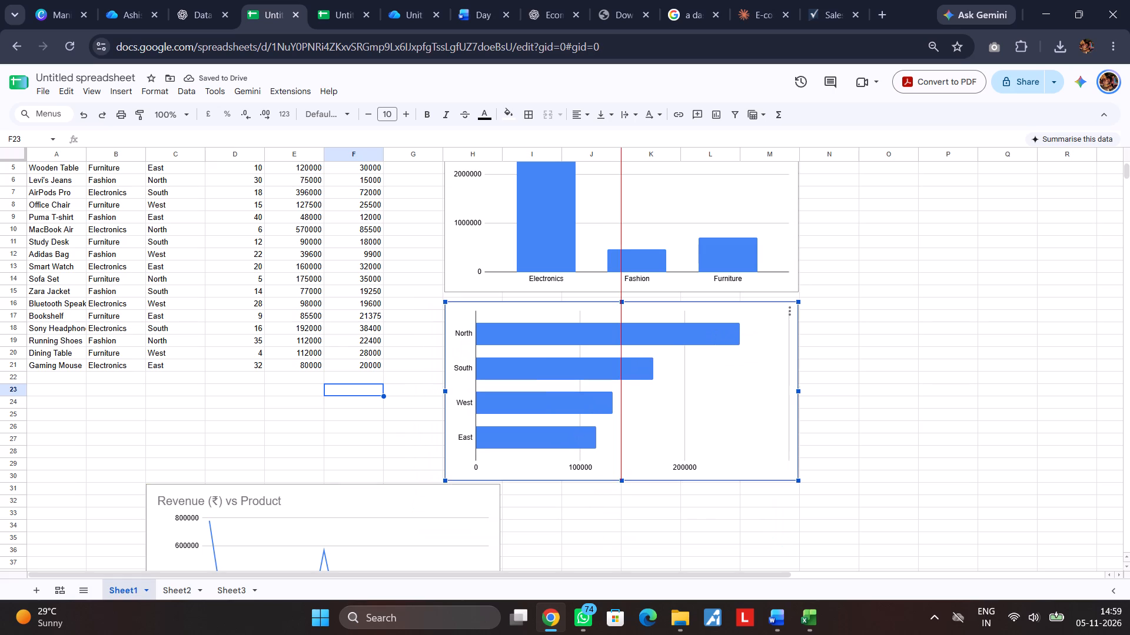
Settle the region bar chart directly beneath the category column chart and move the pie chart down to about row 51, near column H.
left_click_drag(657, 308, 656, 305)
scroll(646, 333, "down", 2)
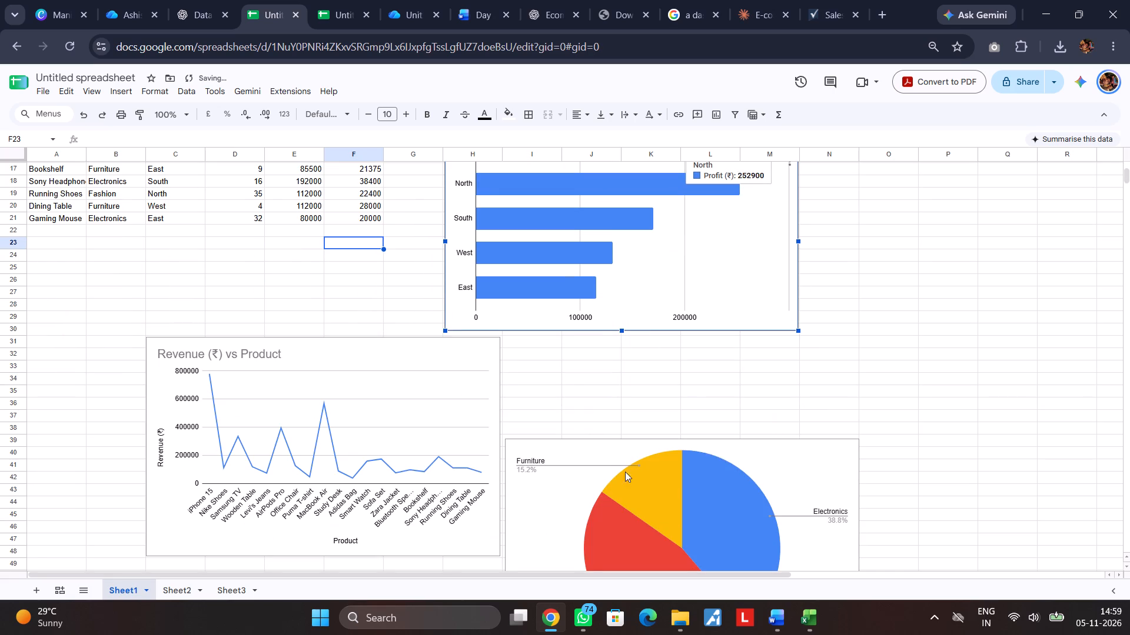
left_click(614, 446)
left_click_drag(582, 375, 521, 571)
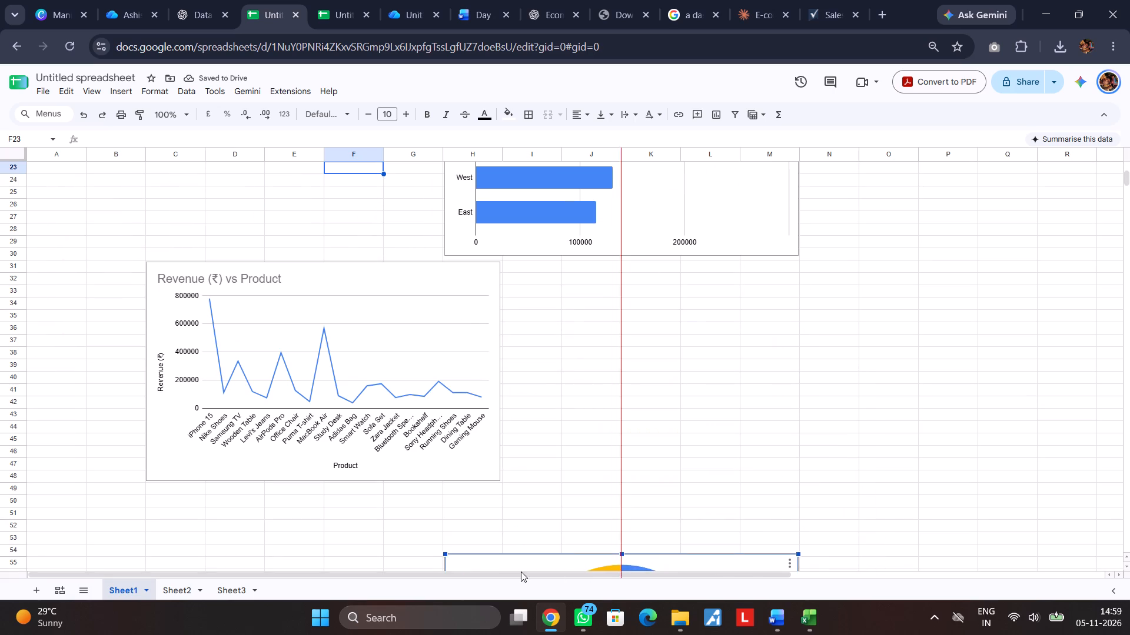
left_click_drag(521, 571, 519, 532)
Move the revenue line chart directly beneath the region bar chart, with its top near row 31 and its side edges aligned.
left_click(305, 275)
left_click_drag(311, 273, 567, 277)
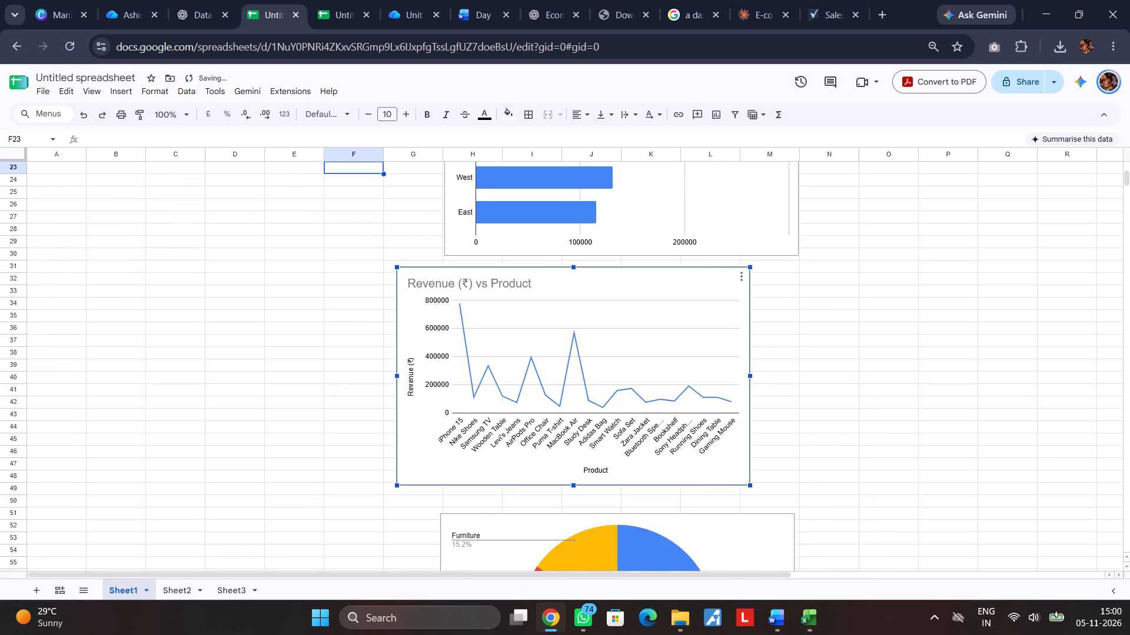
left_click_drag(567, 277, 613, 270)
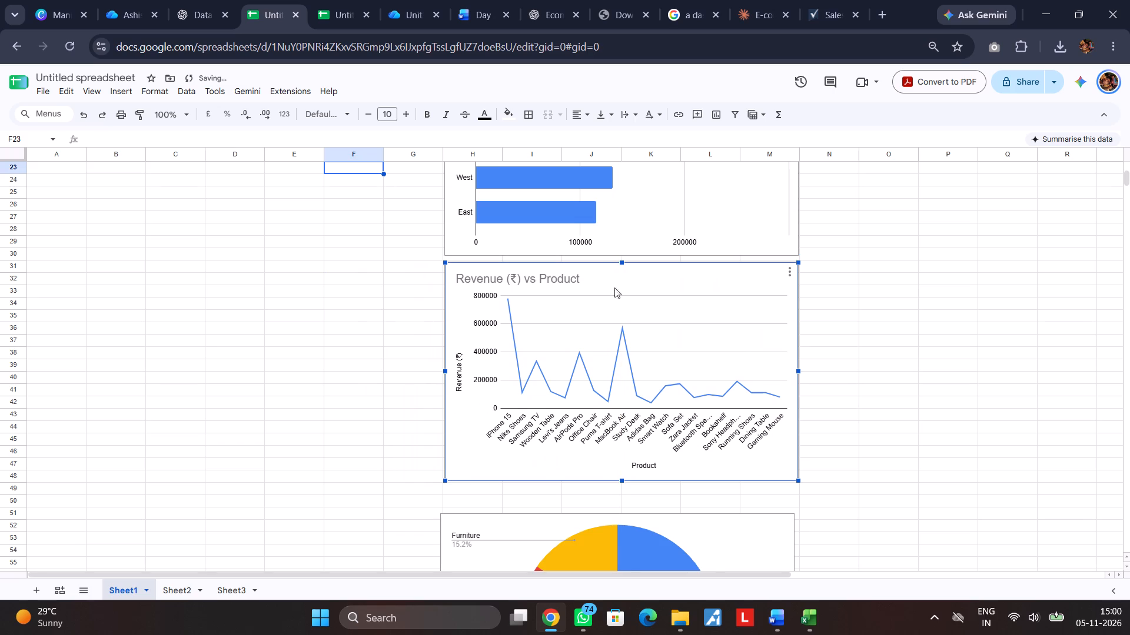
Move the pie chart up directly beneath the revenue line chart, with its top near row 49.
scroll(636, 342, "down", 2)
left_click(654, 379)
left_click(710, 375)
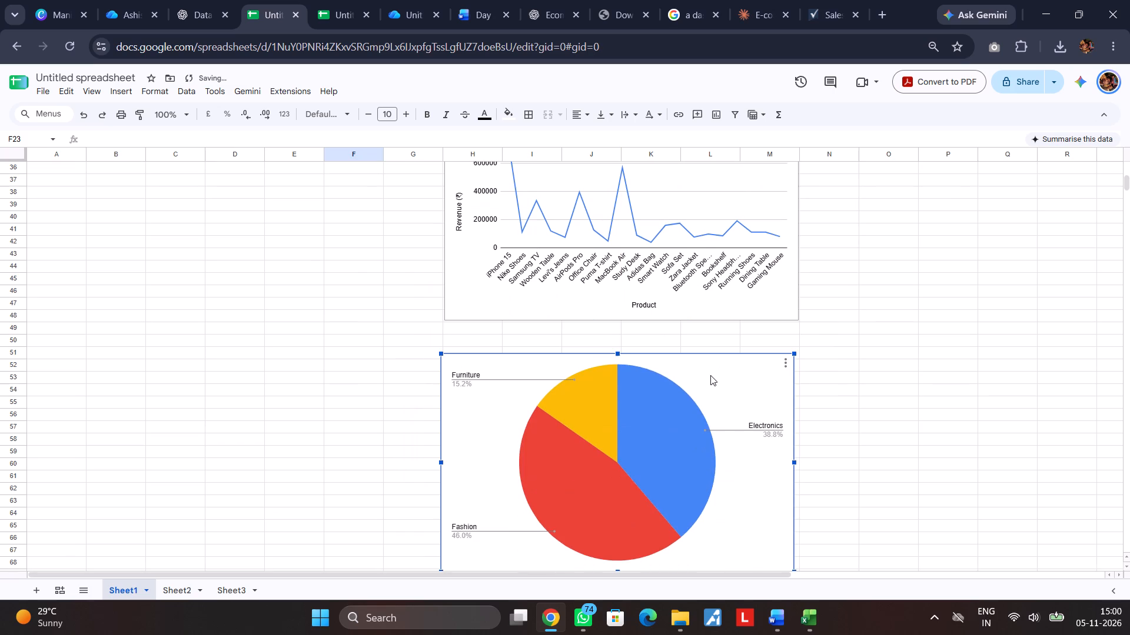
left_click_drag(716, 375, 717, 345)
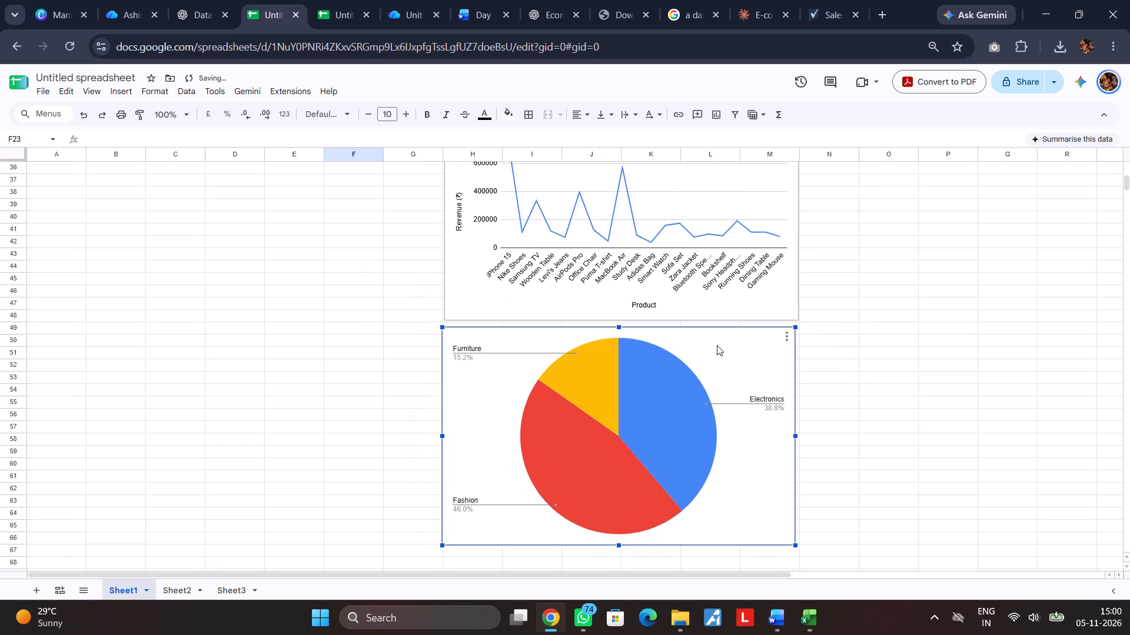
Paste the copied revenue line chart on Sheet3 beside the pie chart, under the region bar chart, and shorten it to end at row 39.
left_click(234, 590)
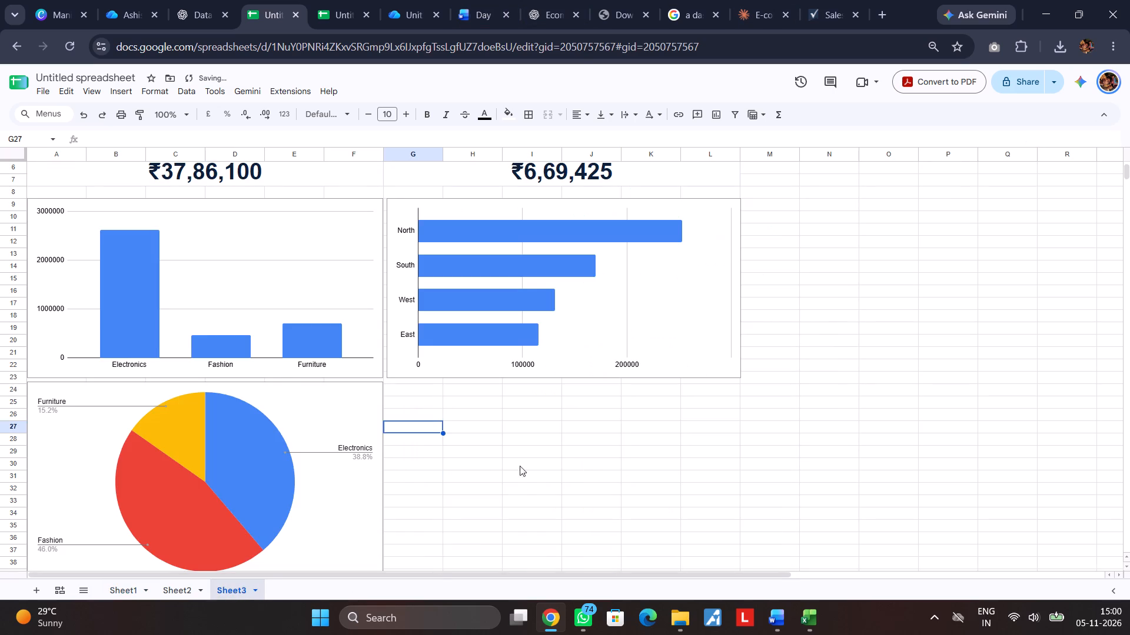
scroll(550, 481, "down", 1)
left_click(404, 311)
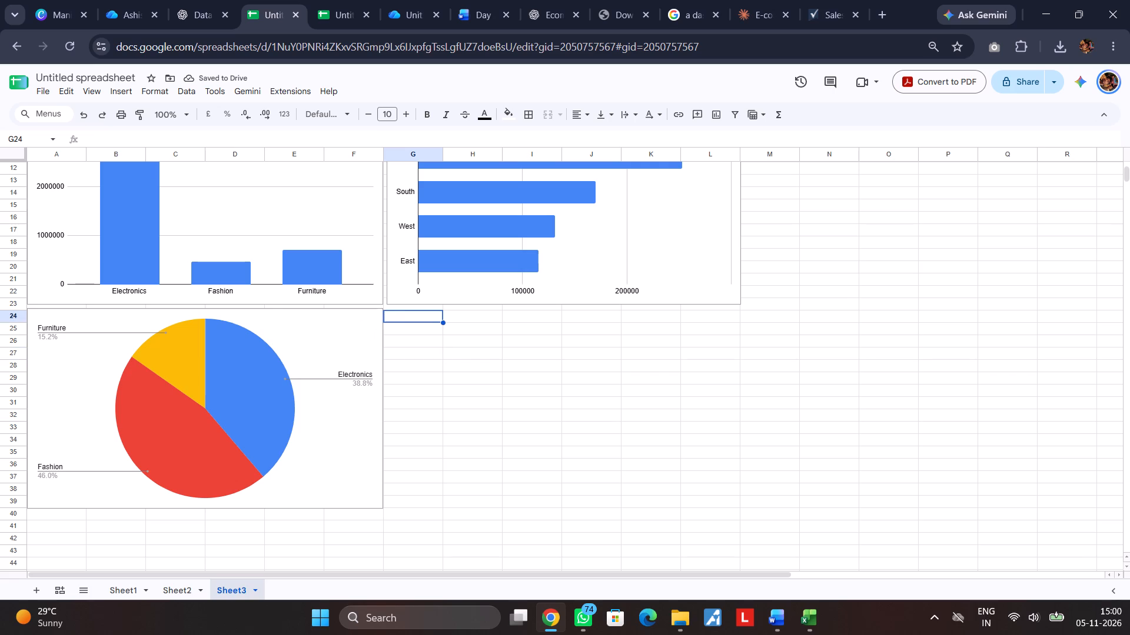
key("ctrl+v")
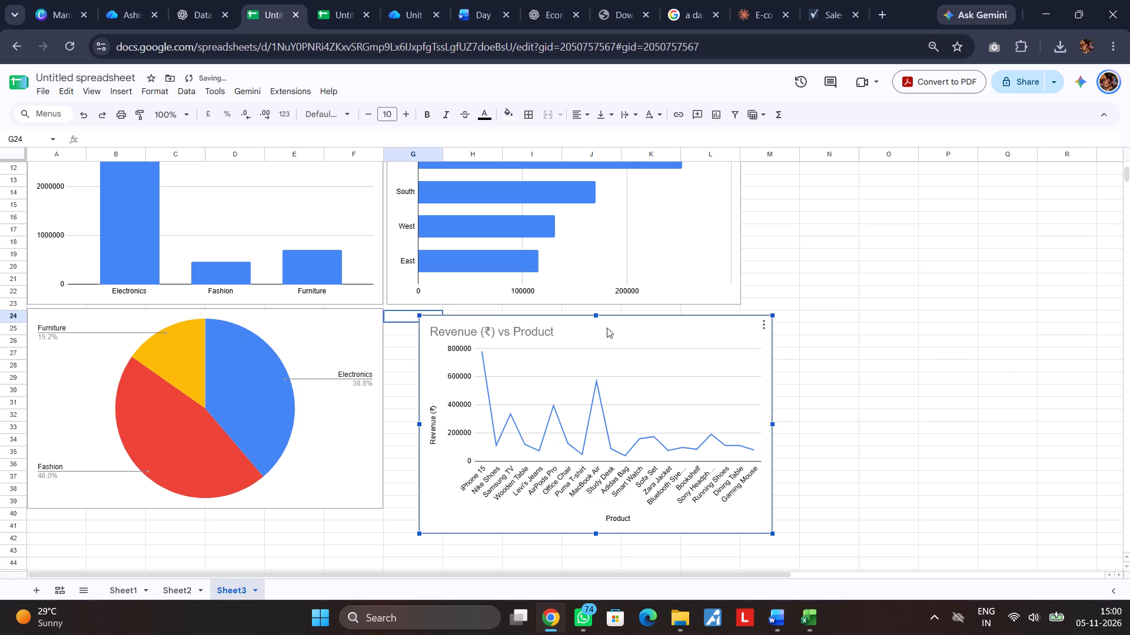
left_click(607, 327)
left_click_drag(623, 329, 587, 326)
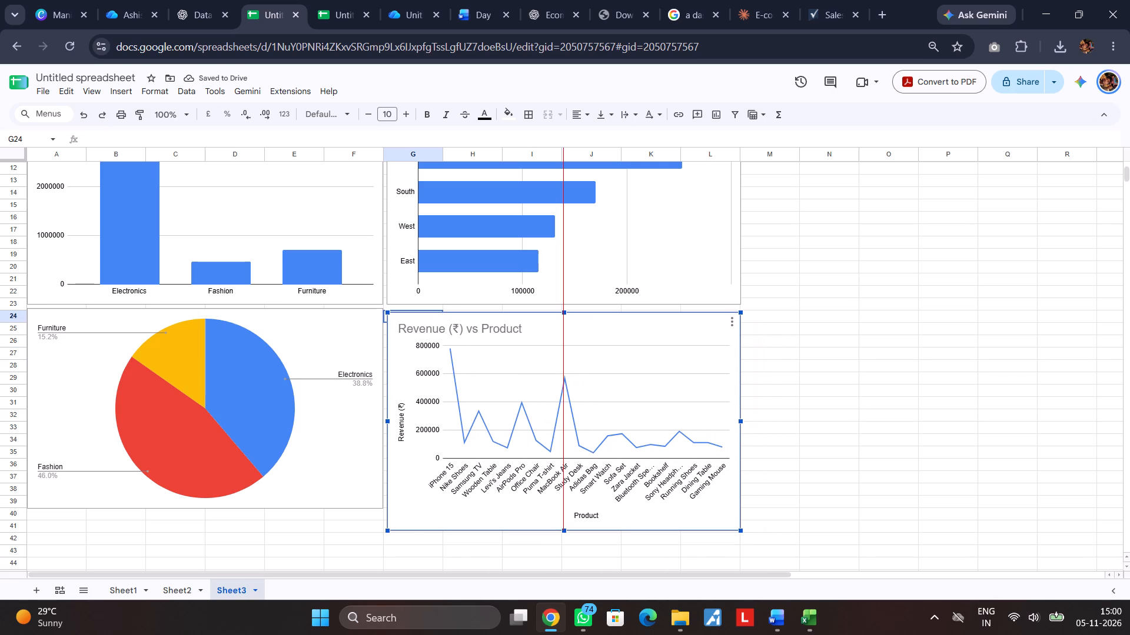
left_click_drag(587, 326, 587, 325)
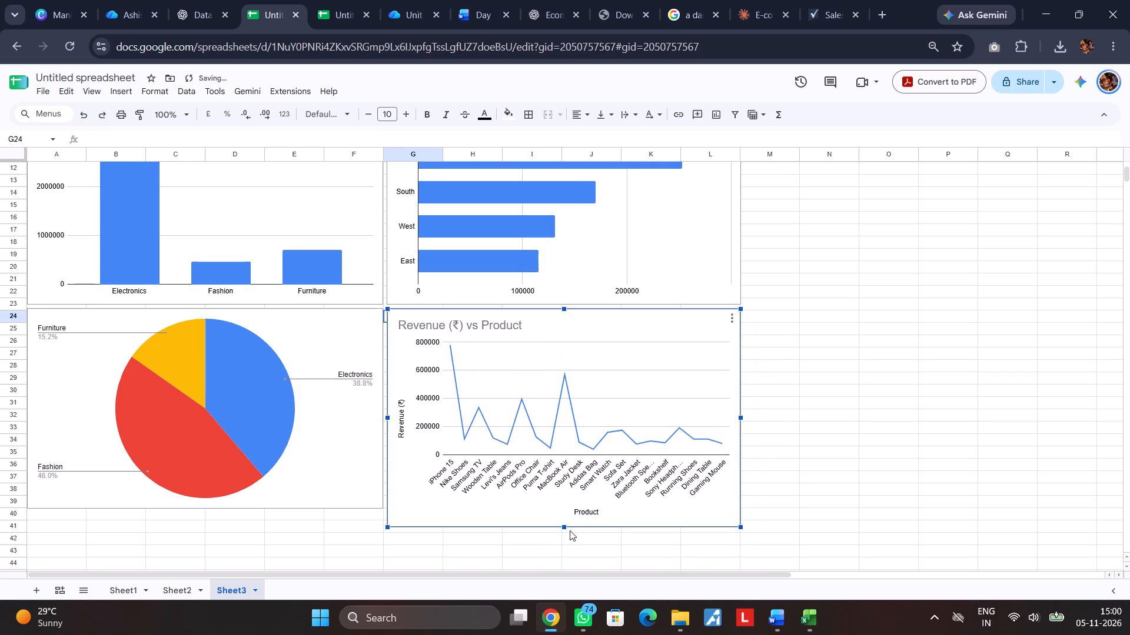
left_click_drag(563, 526, 565, 505)
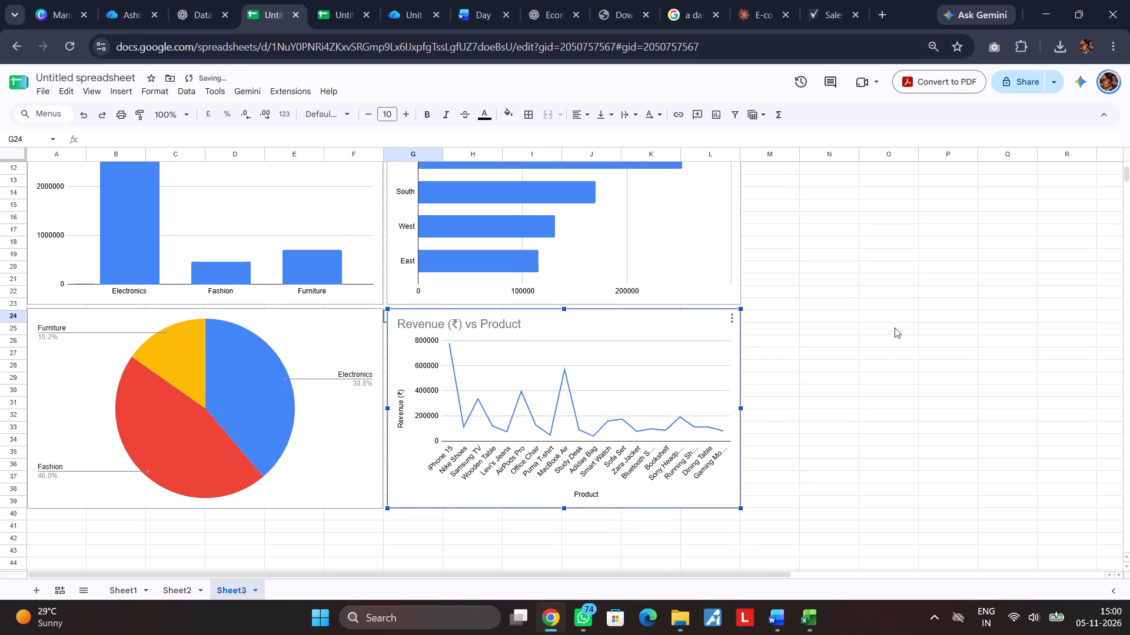
Review the Sheet3 dashboard layout from the title down to the empty rows below the charts.
left_click(796, 327)
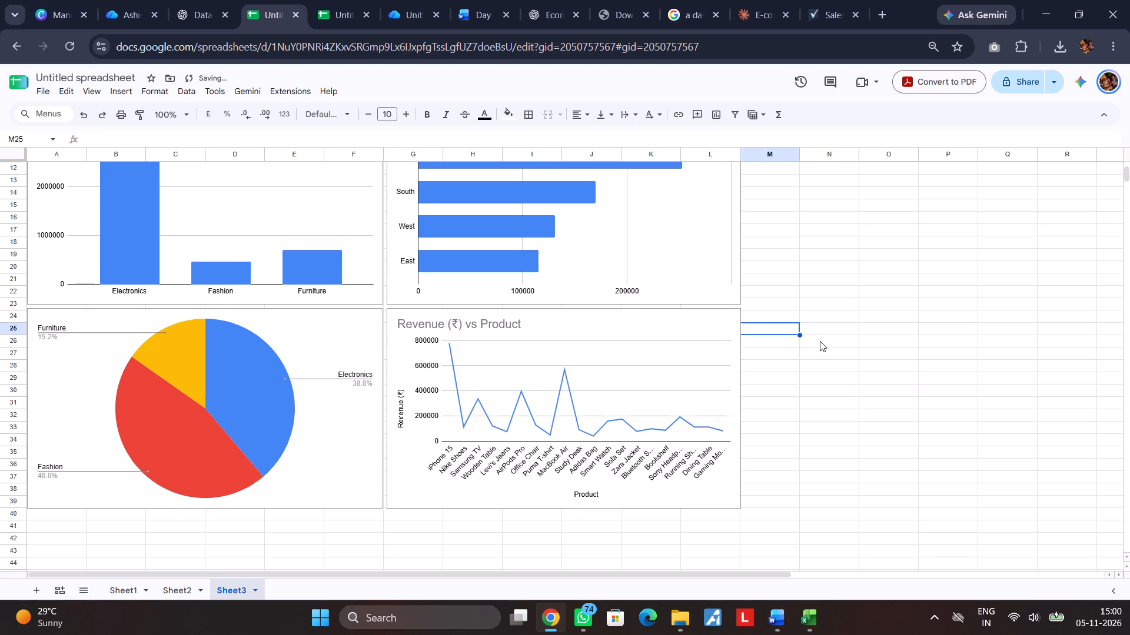
left_click(816, 396)
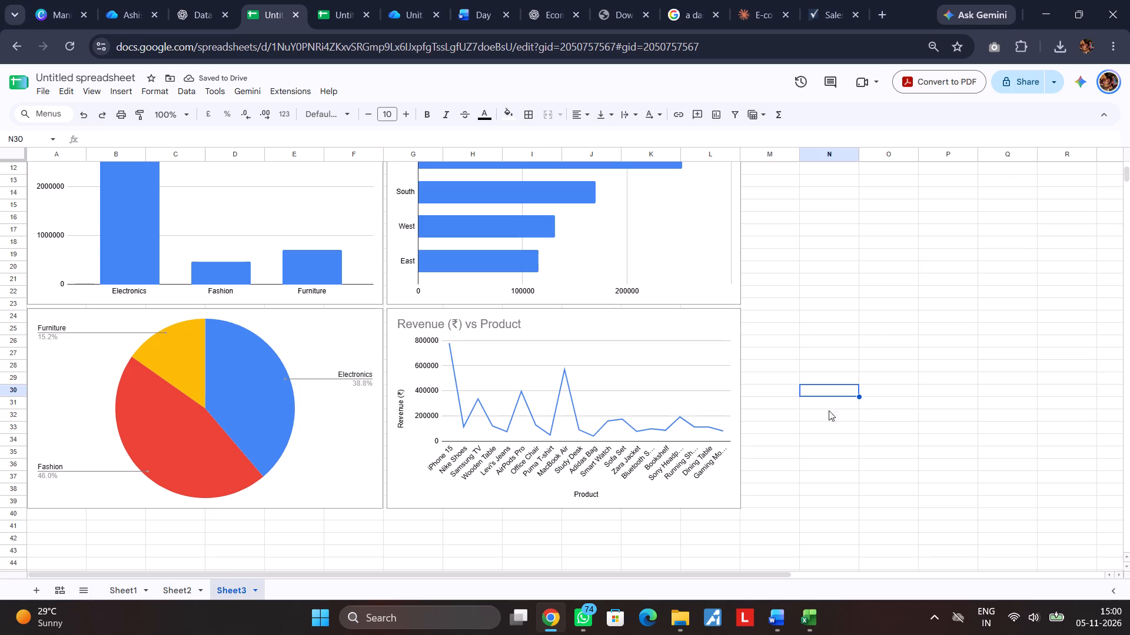
scroll(797, 328, "up", 2)
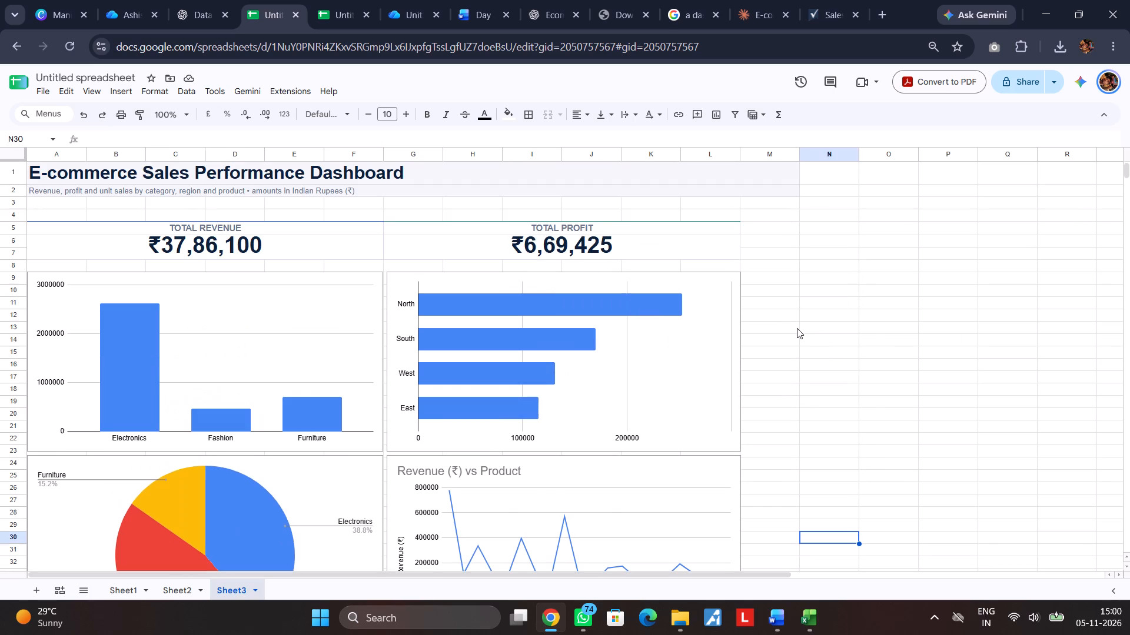
scroll(797, 326, "down", 4)
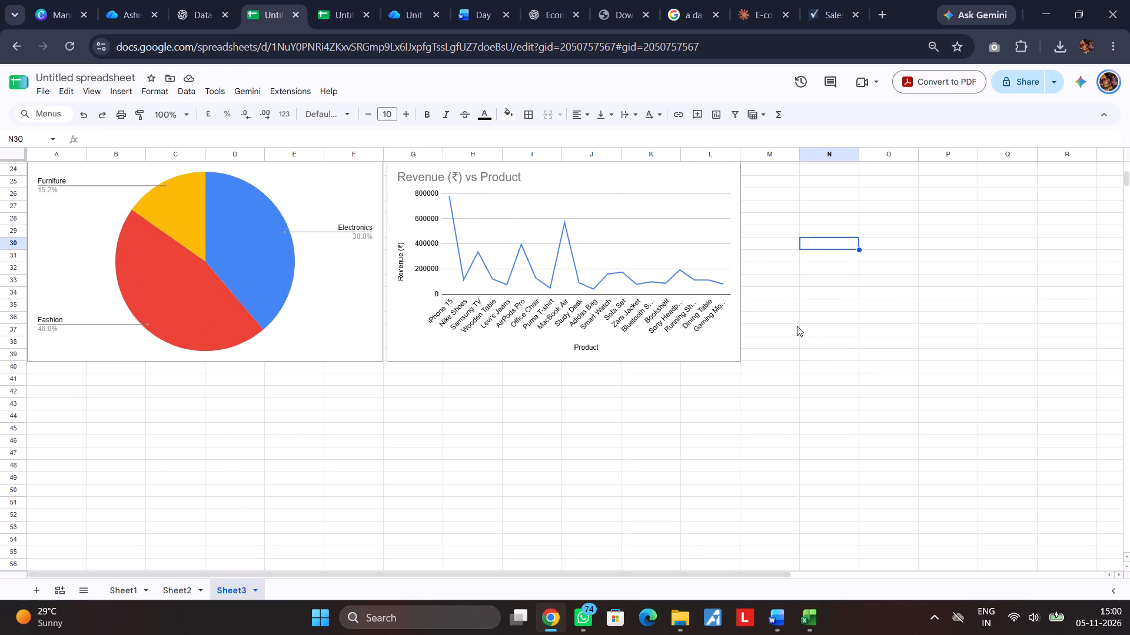
scroll(797, 323, "up", 5)
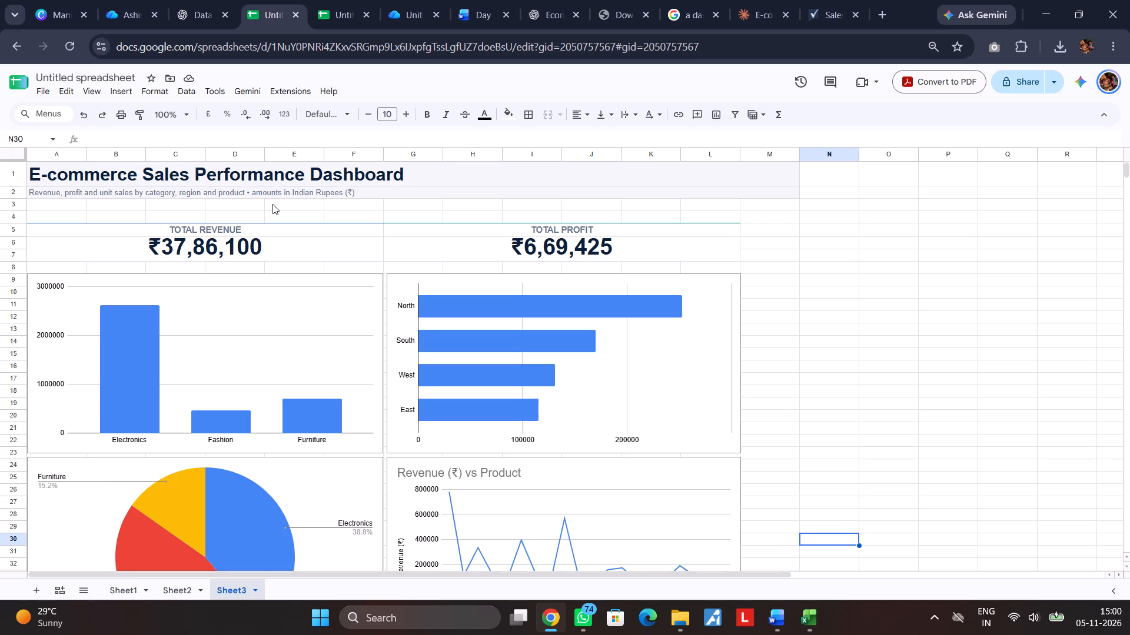
scroll(272, 204, "down", 6)
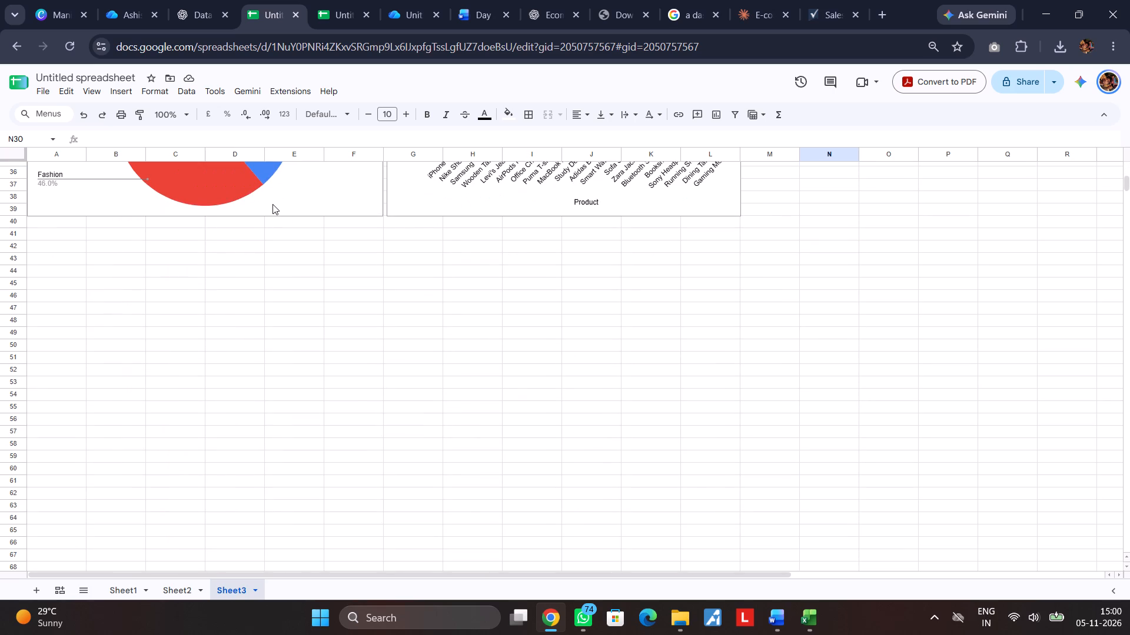
Copy only the words "Key Insights" from the heading in A41 on Sheet2 and paste them into A42 on Sheet3.
left_click(201, 590)
scroll(287, 444, "down", 1)
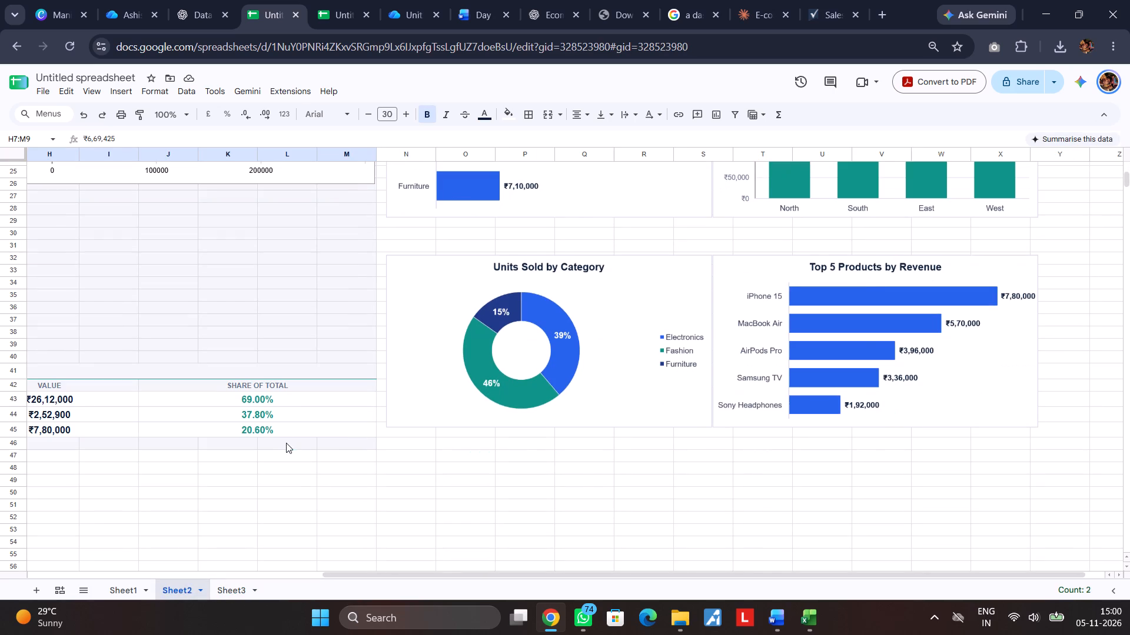
scroll(188, 413, "right", 5)
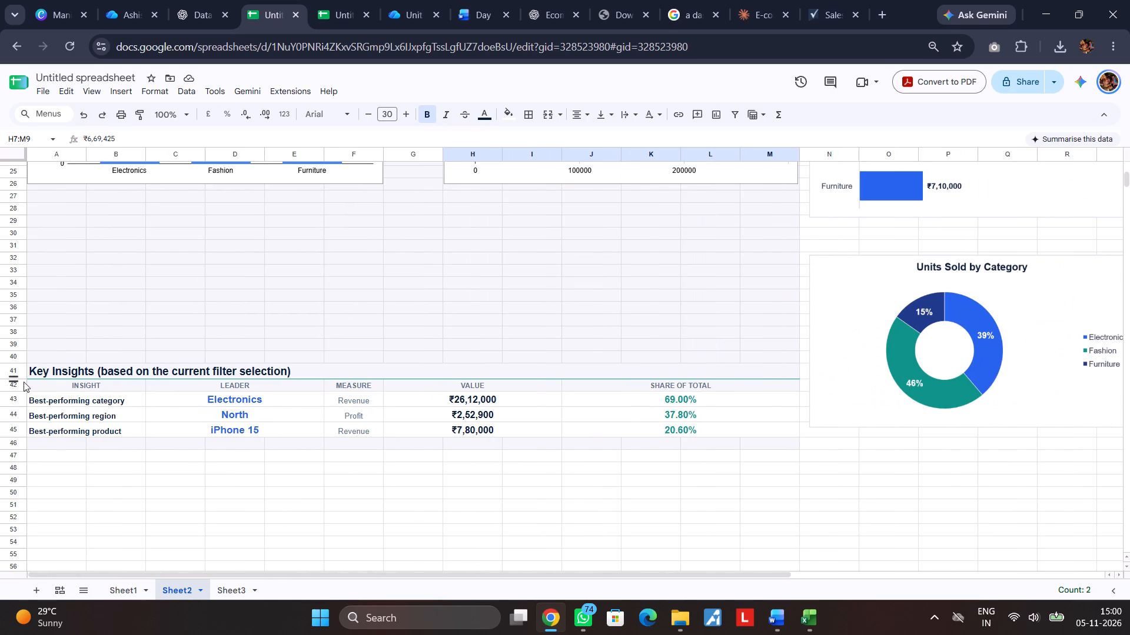
left_click(52, 373)
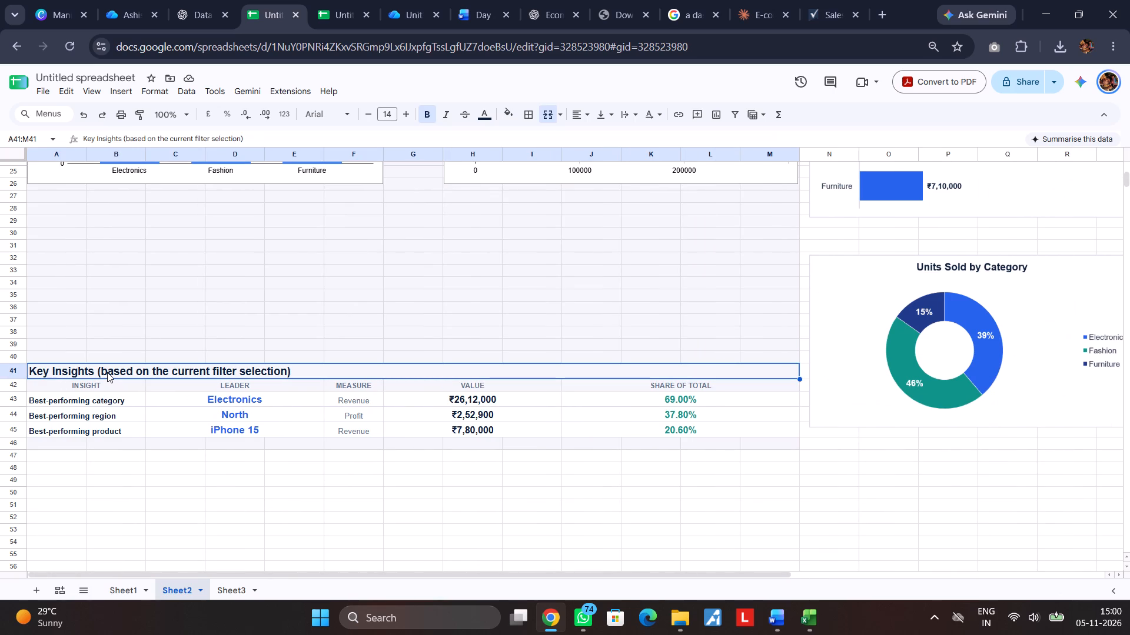
double_click(92, 371)
left_click_drag(97, 371, 39, 370)
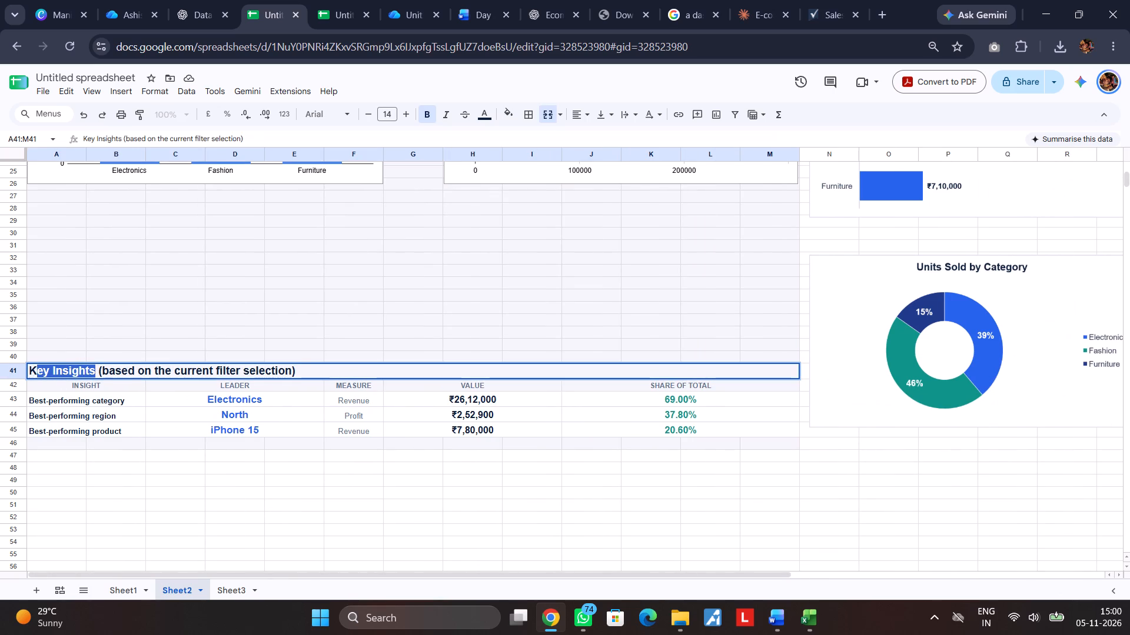
left_click_drag(39, 370, 24, 368)
key("ctrl+c")
left_click(249, 589)
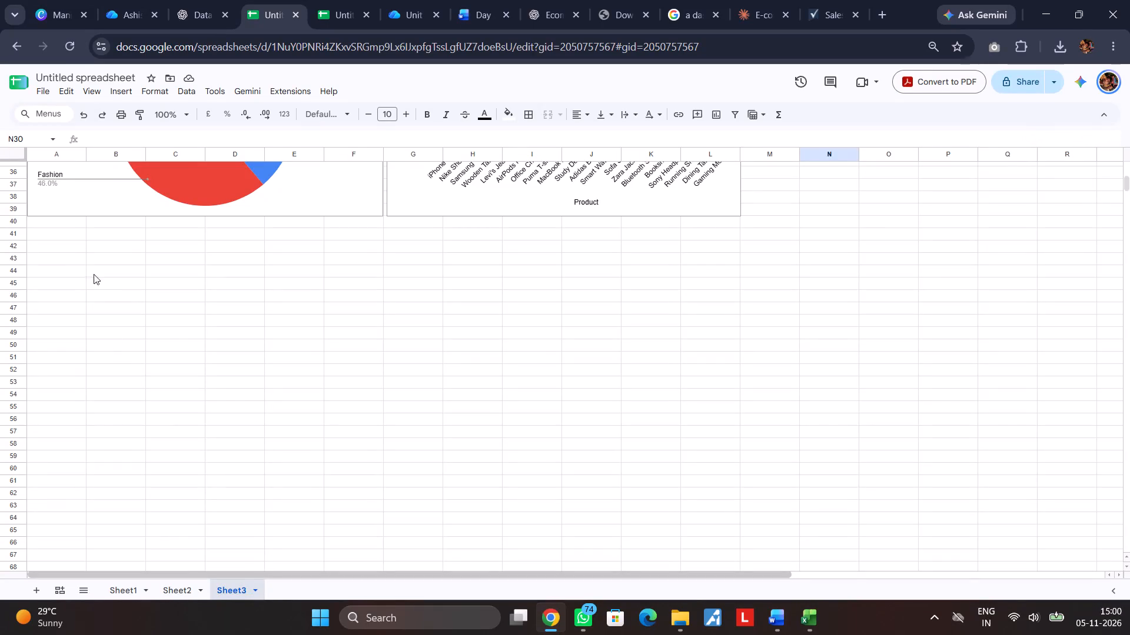
left_click(72, 250)
key("ctrl+v")
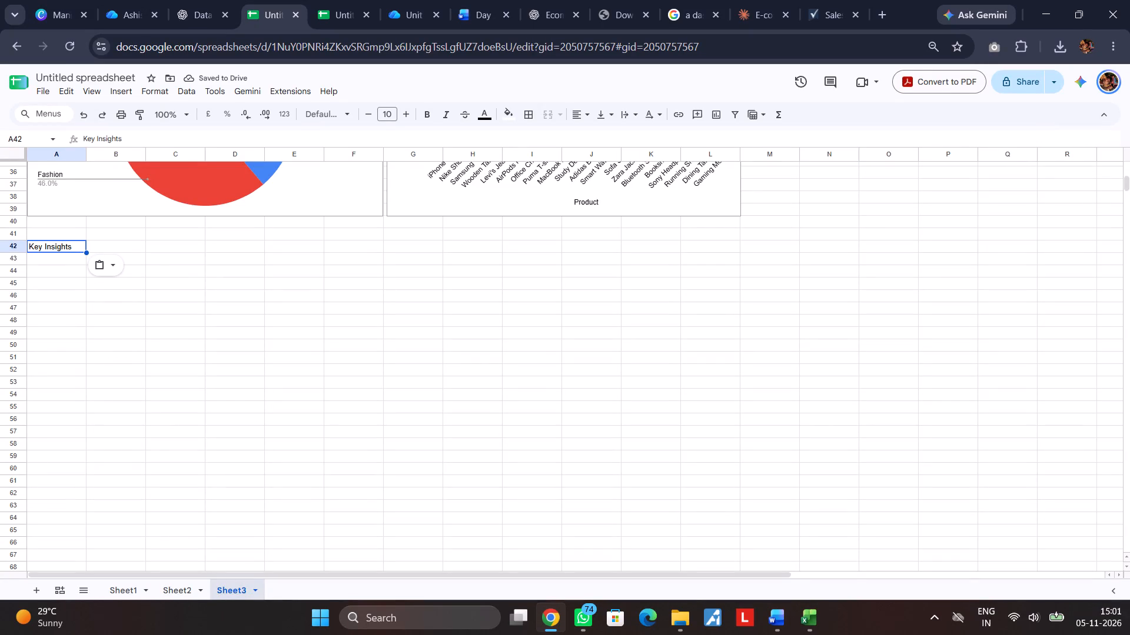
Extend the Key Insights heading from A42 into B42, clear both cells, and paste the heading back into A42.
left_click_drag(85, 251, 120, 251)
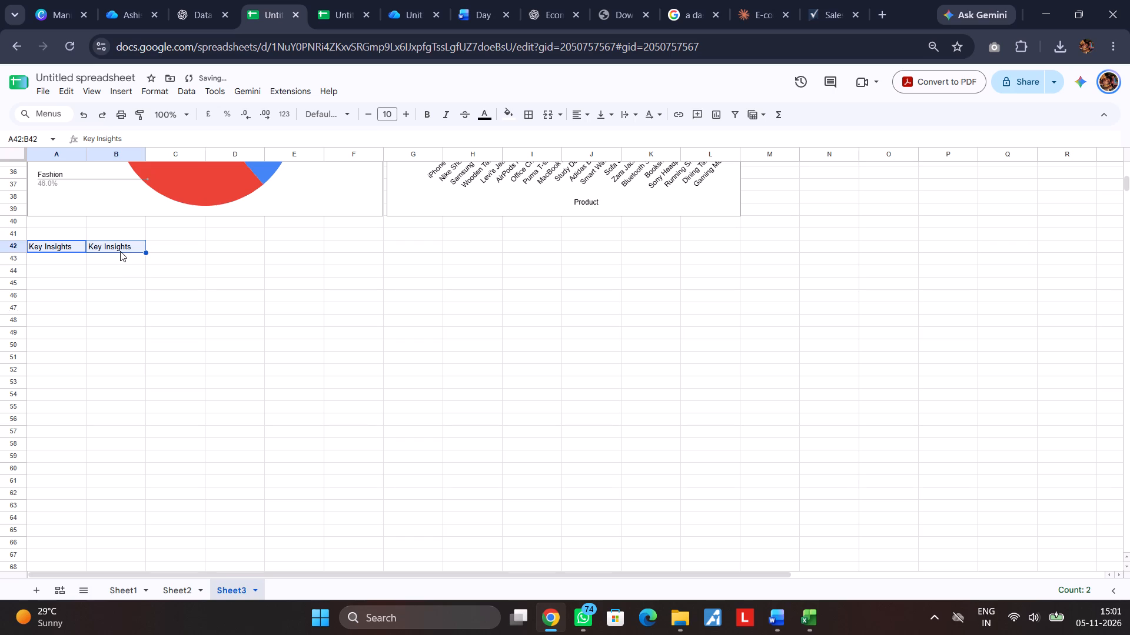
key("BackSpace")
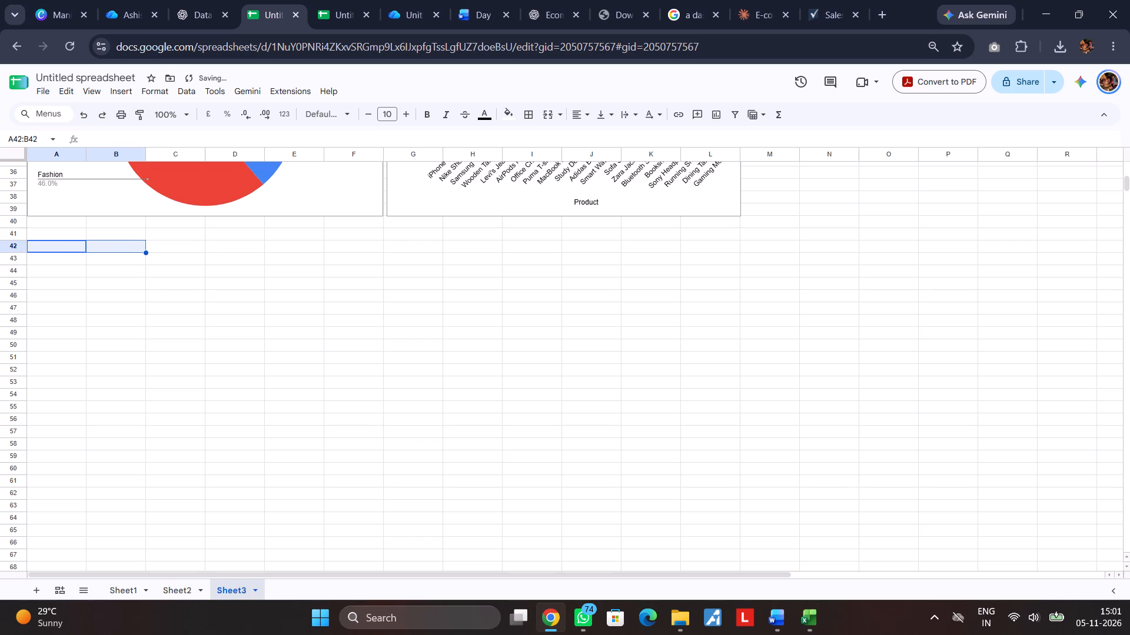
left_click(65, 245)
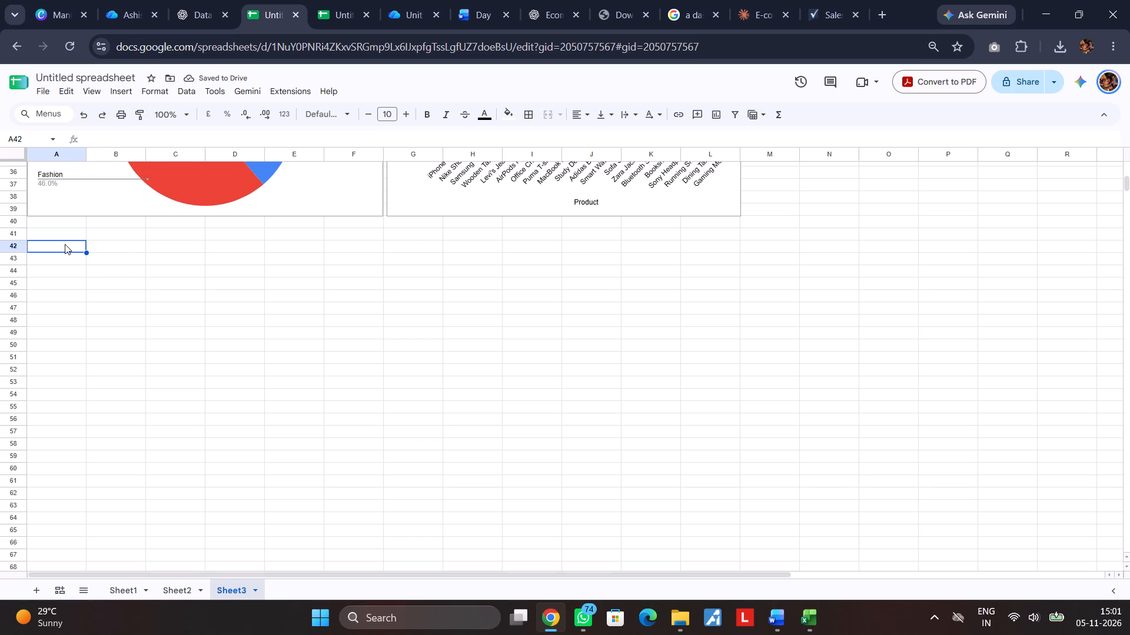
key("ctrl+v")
Copy the insights table's header row A42:M42 from Sheet2 and paste it on Sheet3 starting at A43, below the Key Insights heading.
left_click(170, 585)
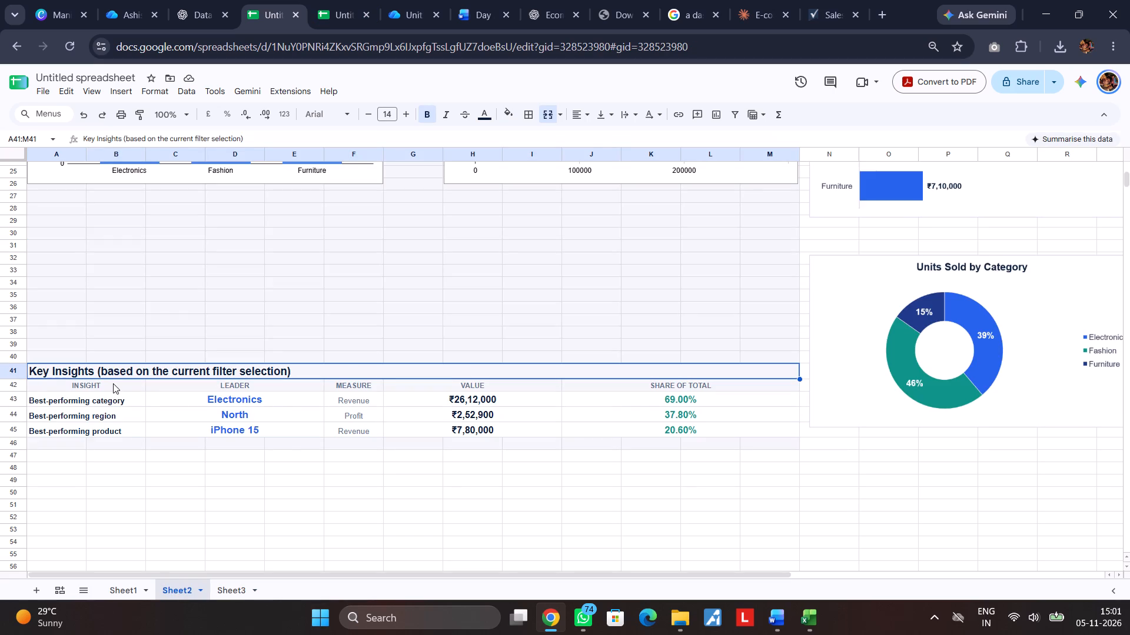
left_click_drag(61, 385, 577, 380)
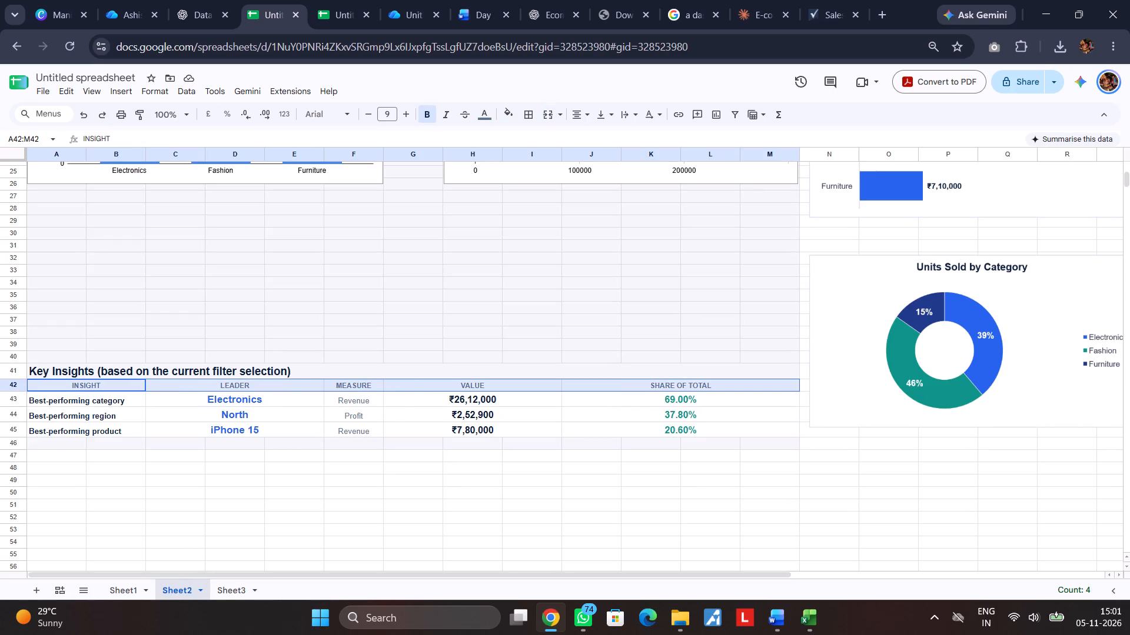
left_click_drag(577, 380, 637, 385)
key("ctrl+c")
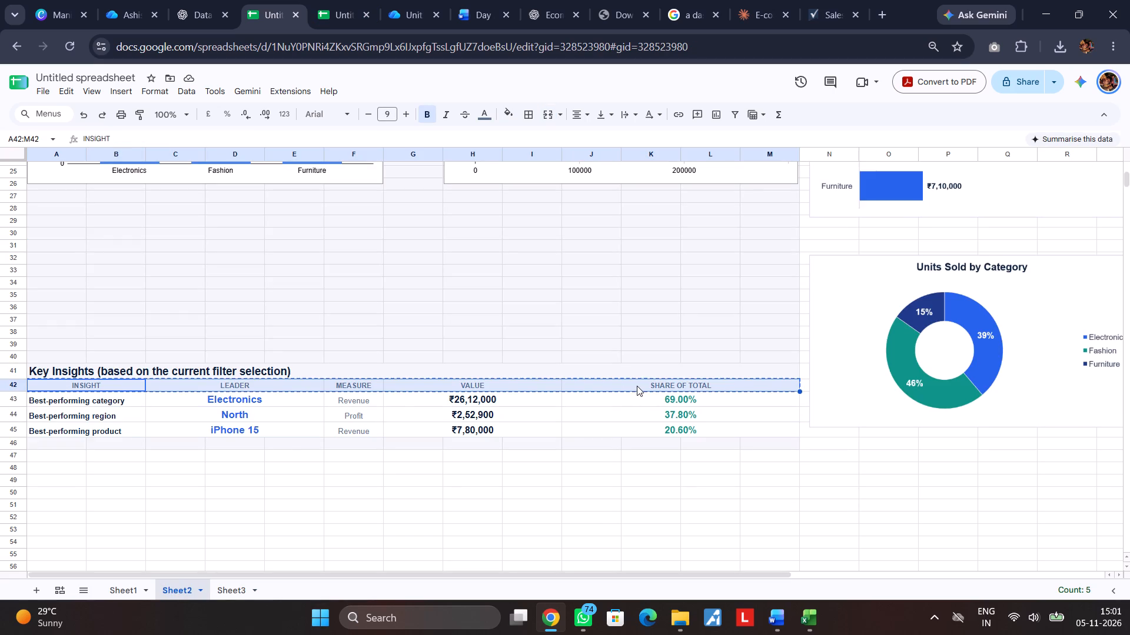
left_click(228, 591)
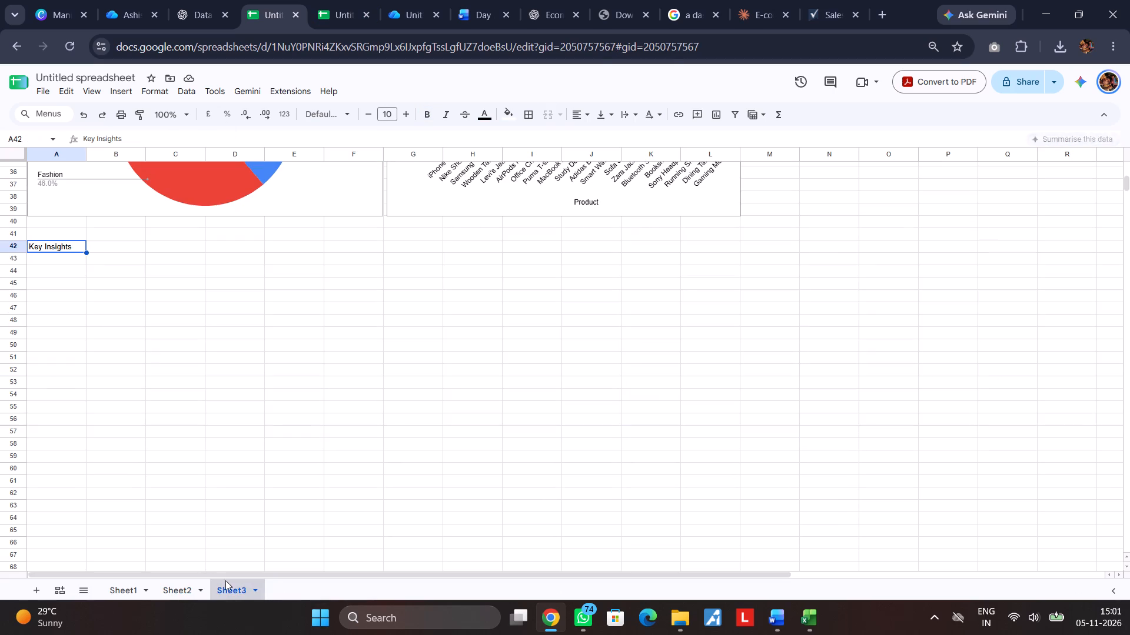
left_click(54, 263)
key("ctrl+v")
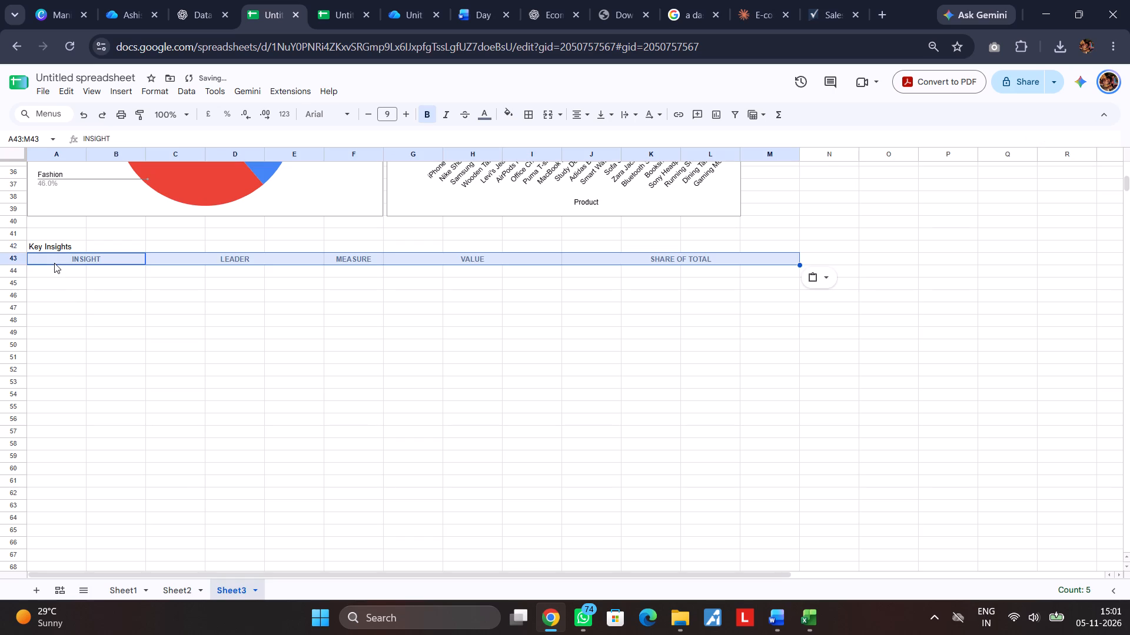
left_click(73, 273)
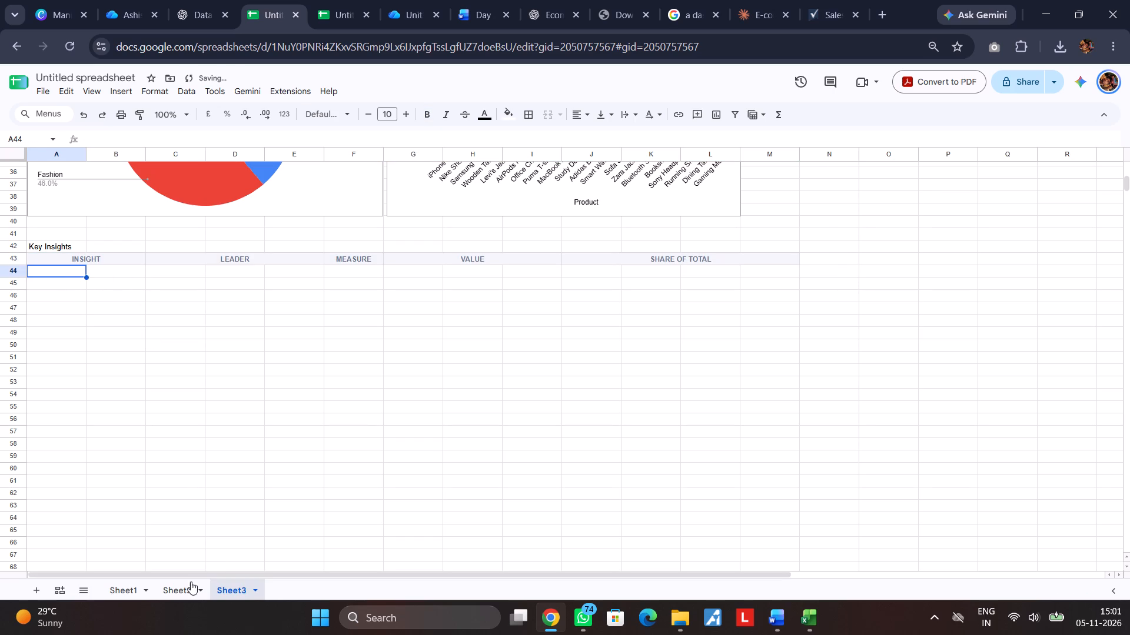
Copy the three insight rows A43:M45 from Sheet2 and paste them on Sheet3 starting at A44, under the header row.
left_click(191, 588)
left_click_drag(44, 401, 430, 432)
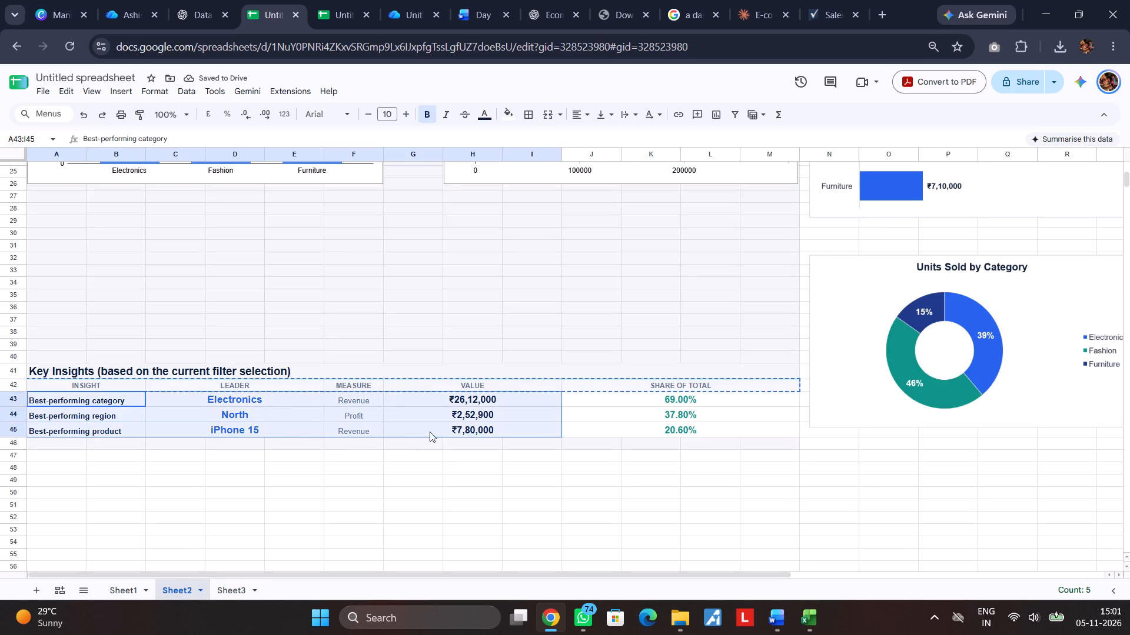
left_click_drag(430, 432, 676, 430)
key("ctrl+c")
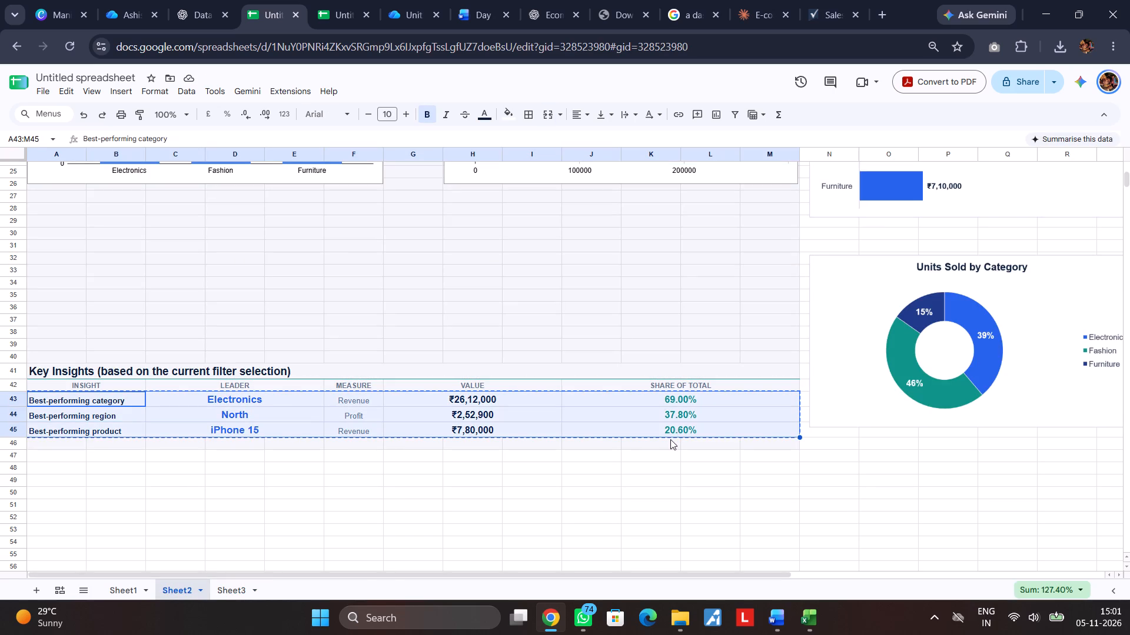
left_click(241, 585)
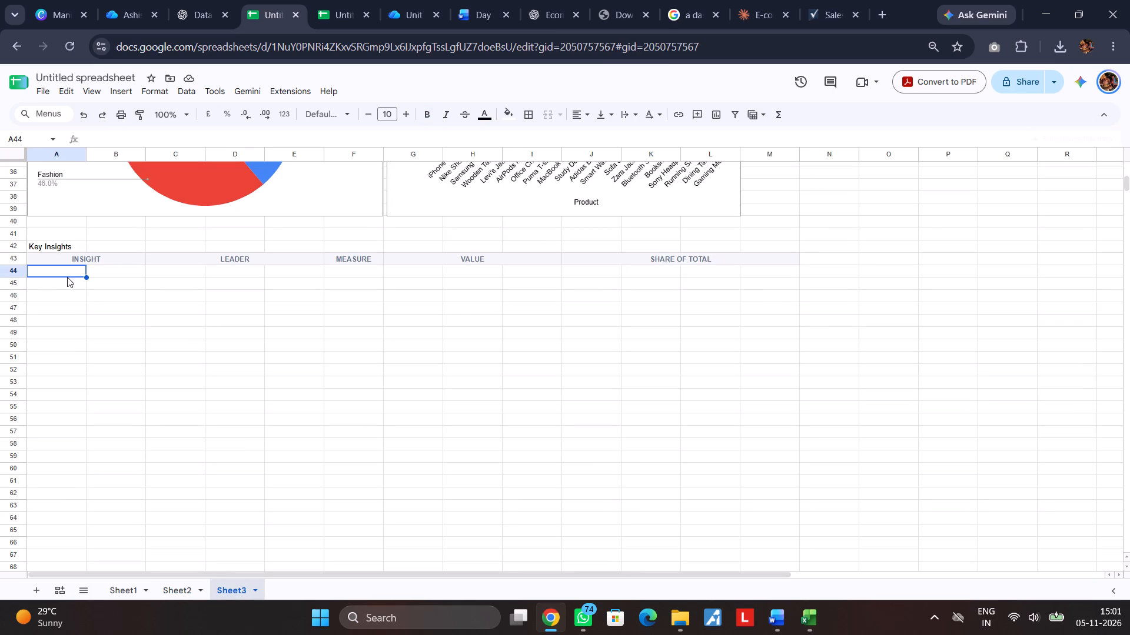
key("ctrl+v")
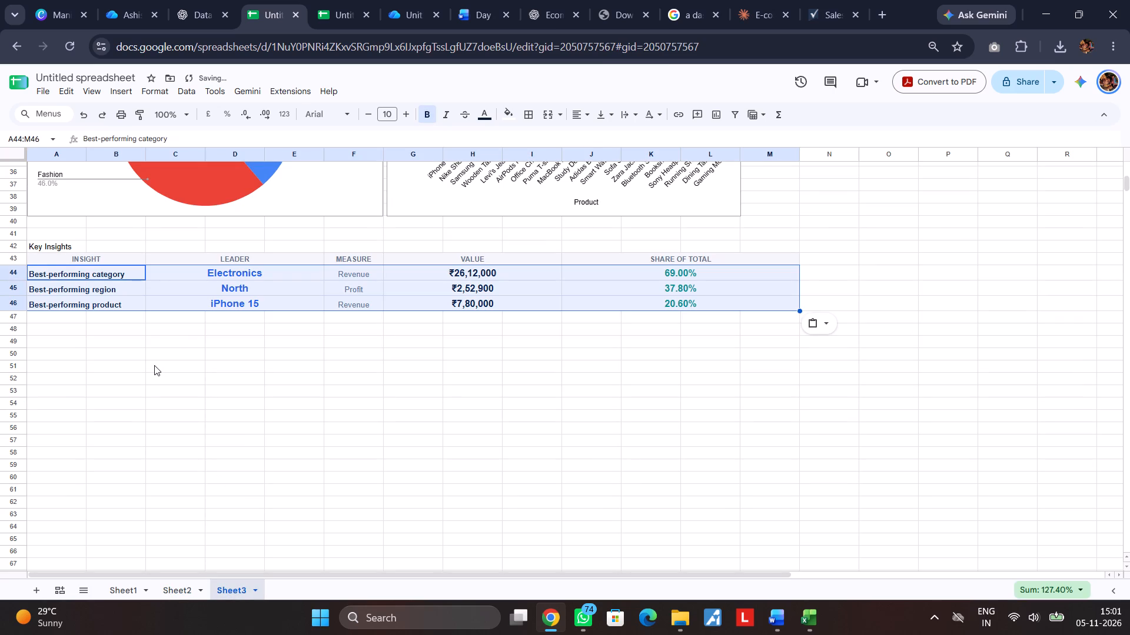
Review the Sheet3 dashboard from the title and cards down to the Key Insights table.
scroll(389, 443, "up", 3)
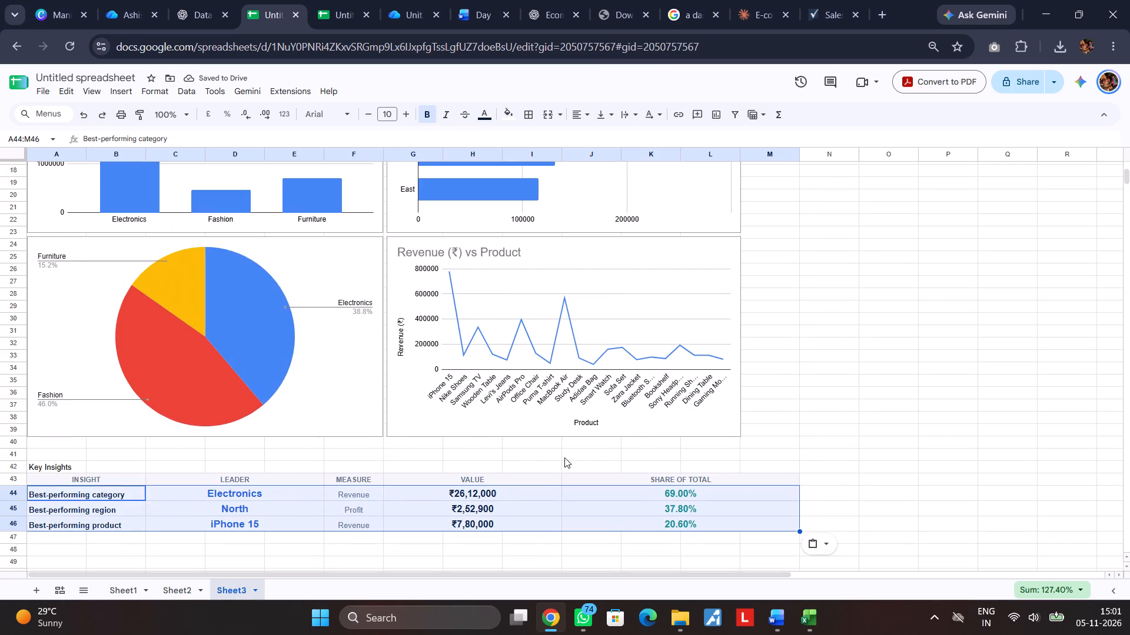
left_click(825, 443)
left_click(898, 506)
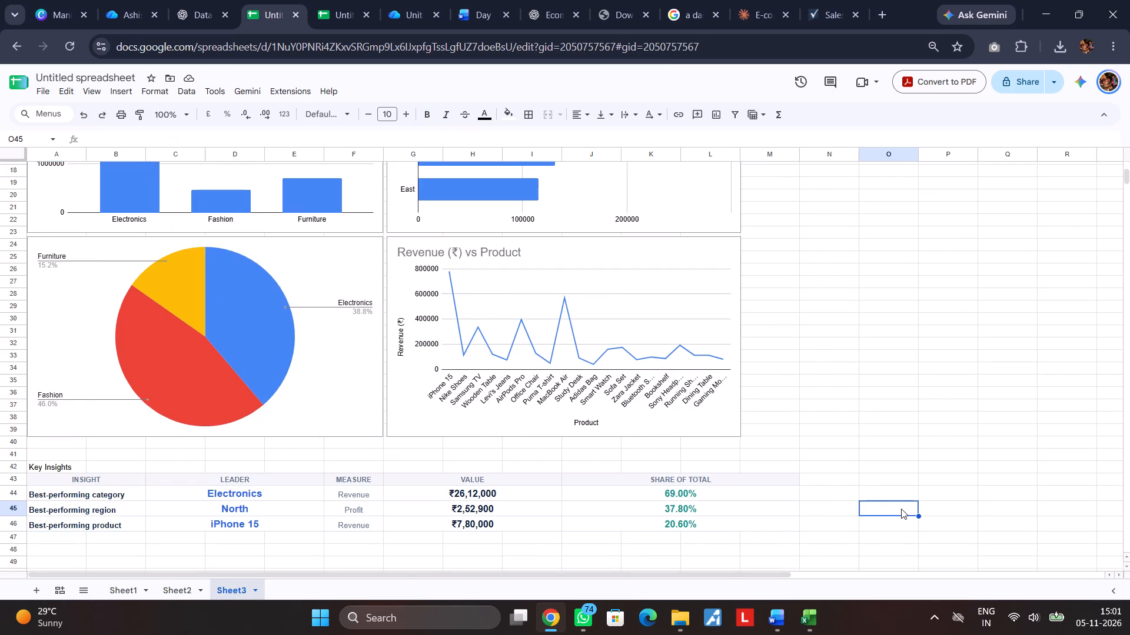
scroll(905, 507, "up", 5)
scroll(905, 506, "down", 4)
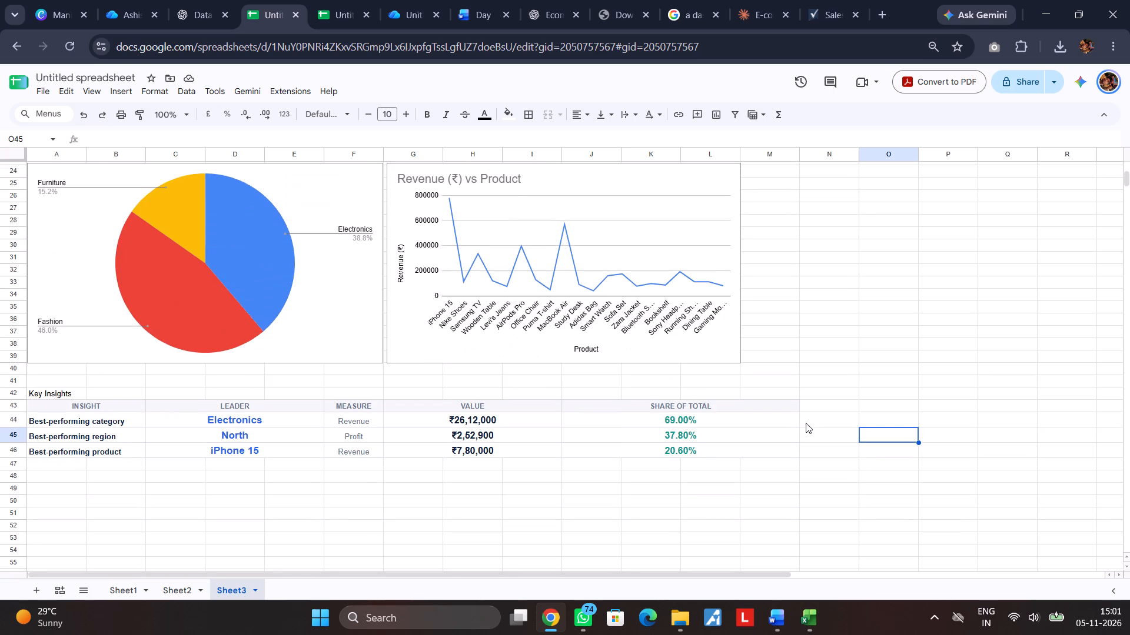
scroll(802, 419, "up", 6)
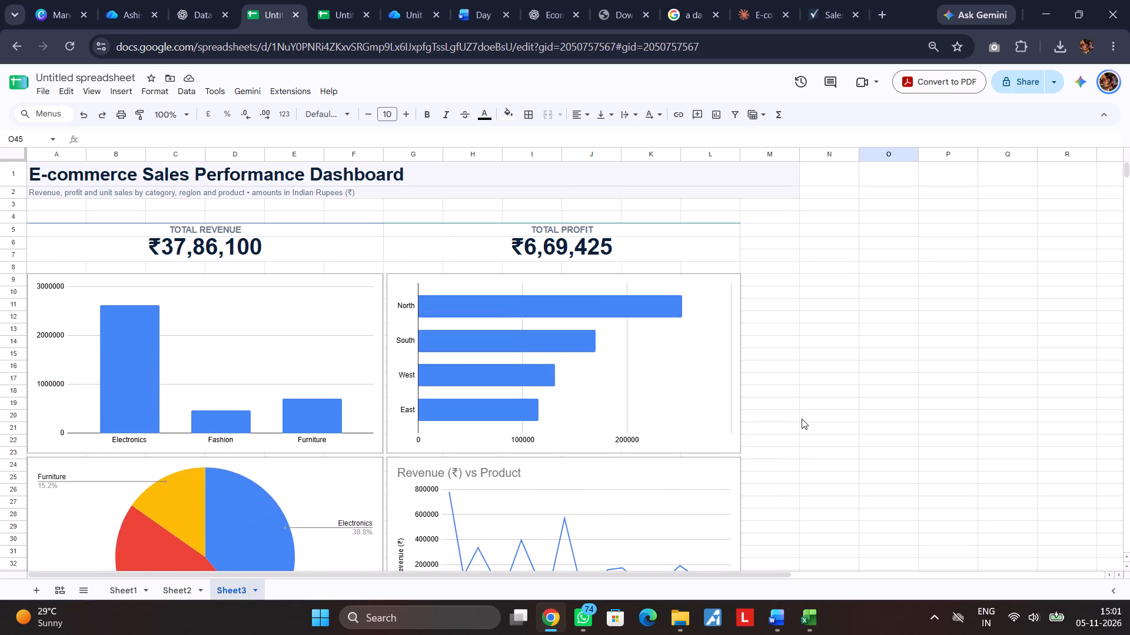
scroll(802, 419, "down", 4)
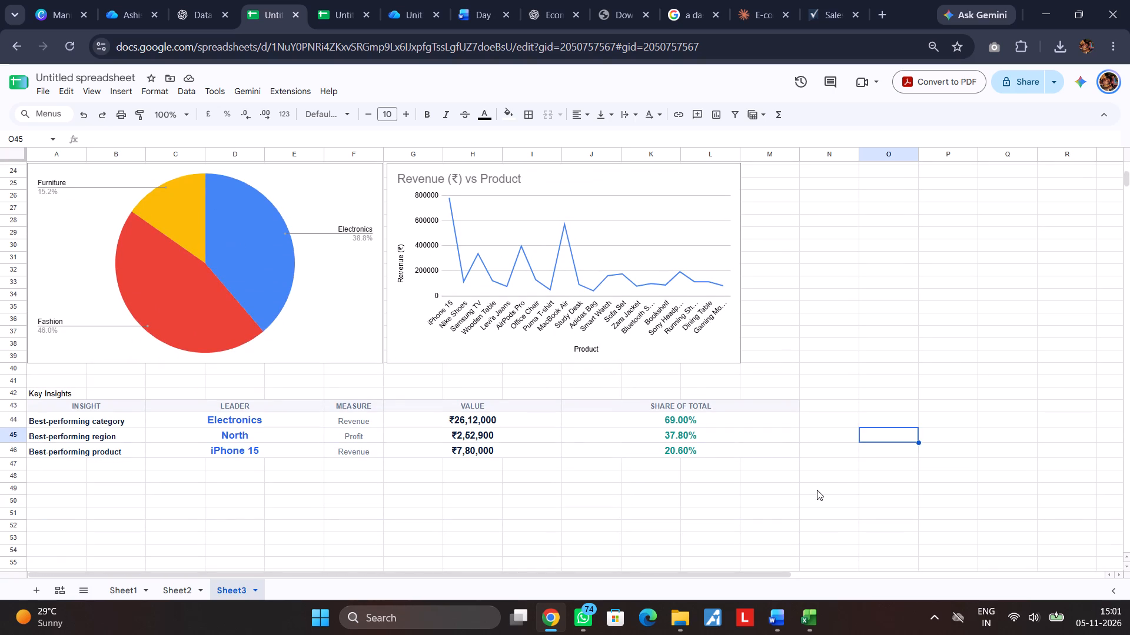
scroll(817, 490, "up", 5)
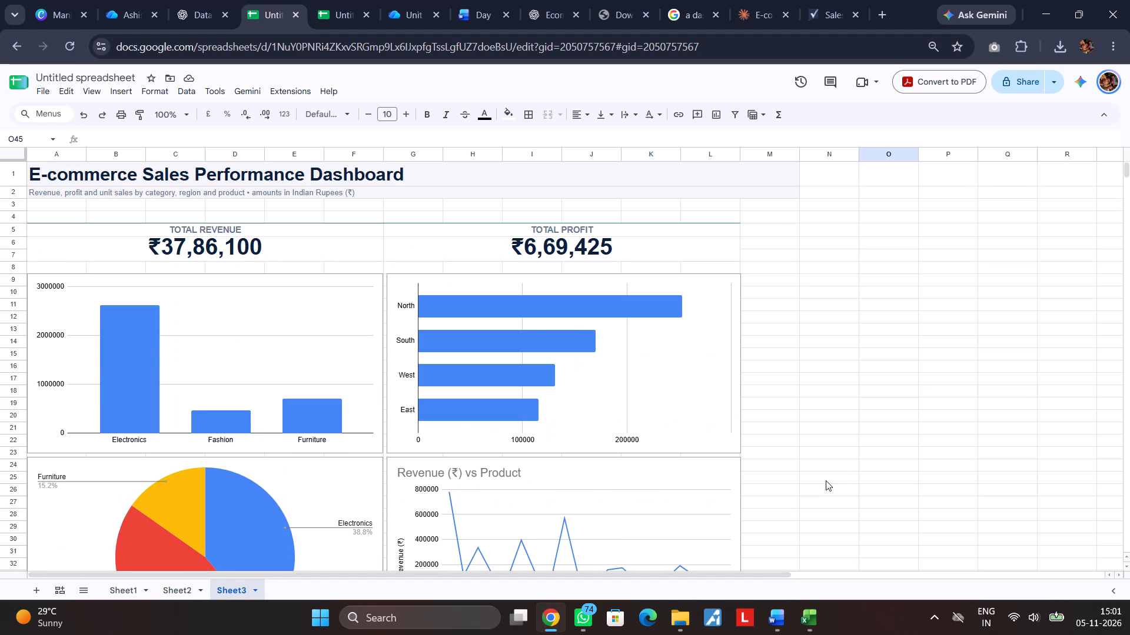
scroll(822, 371, "down", 4)
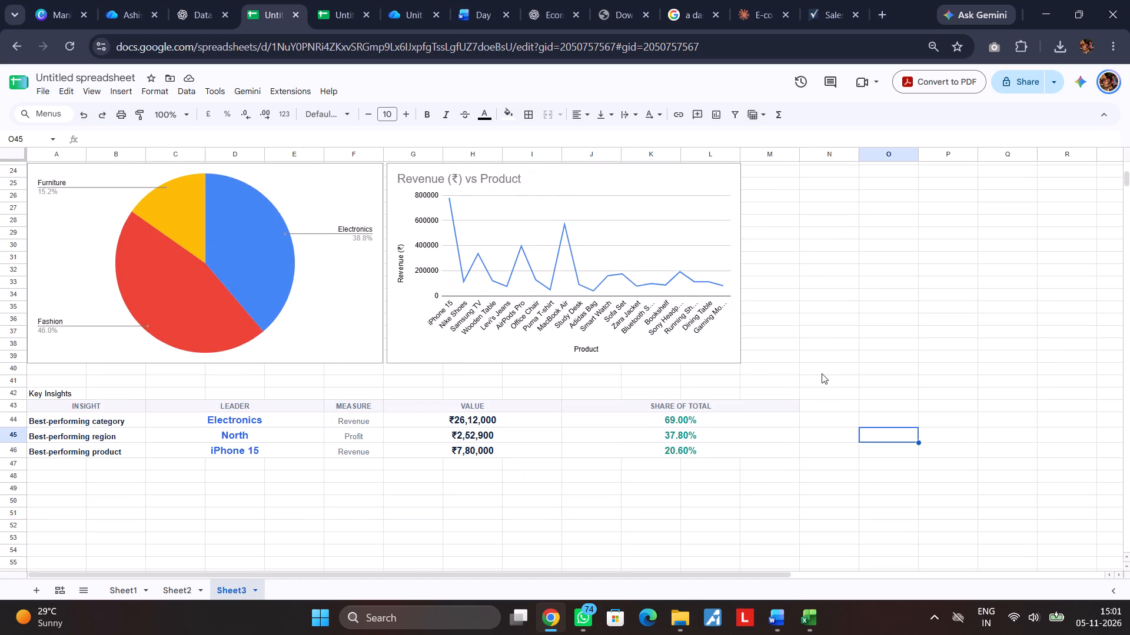
scroll(810, 387, "up", 4)
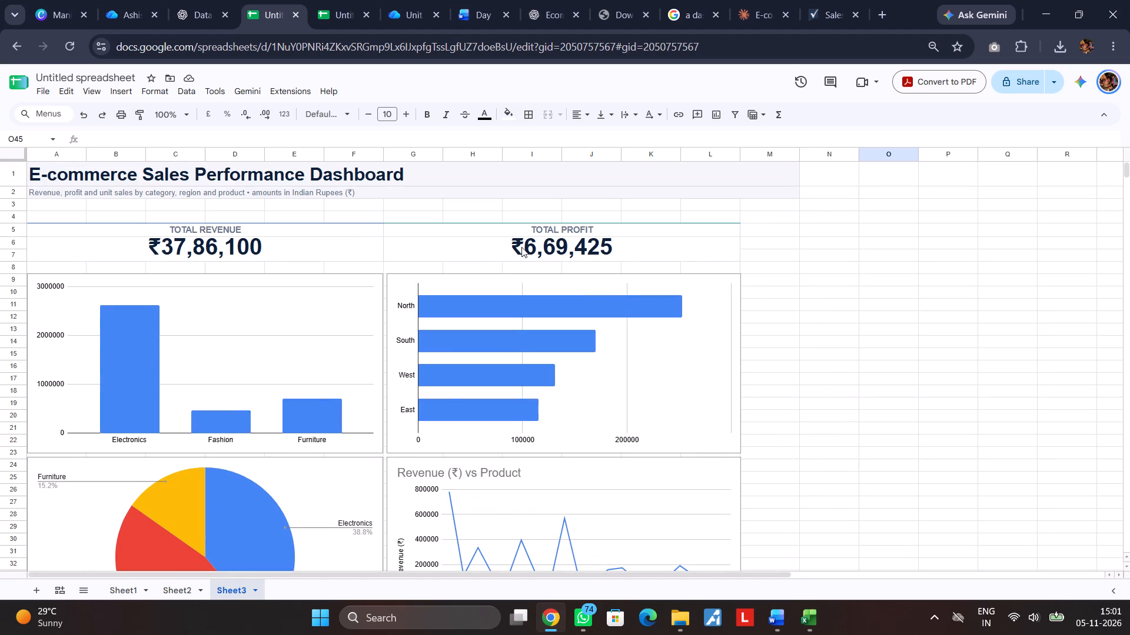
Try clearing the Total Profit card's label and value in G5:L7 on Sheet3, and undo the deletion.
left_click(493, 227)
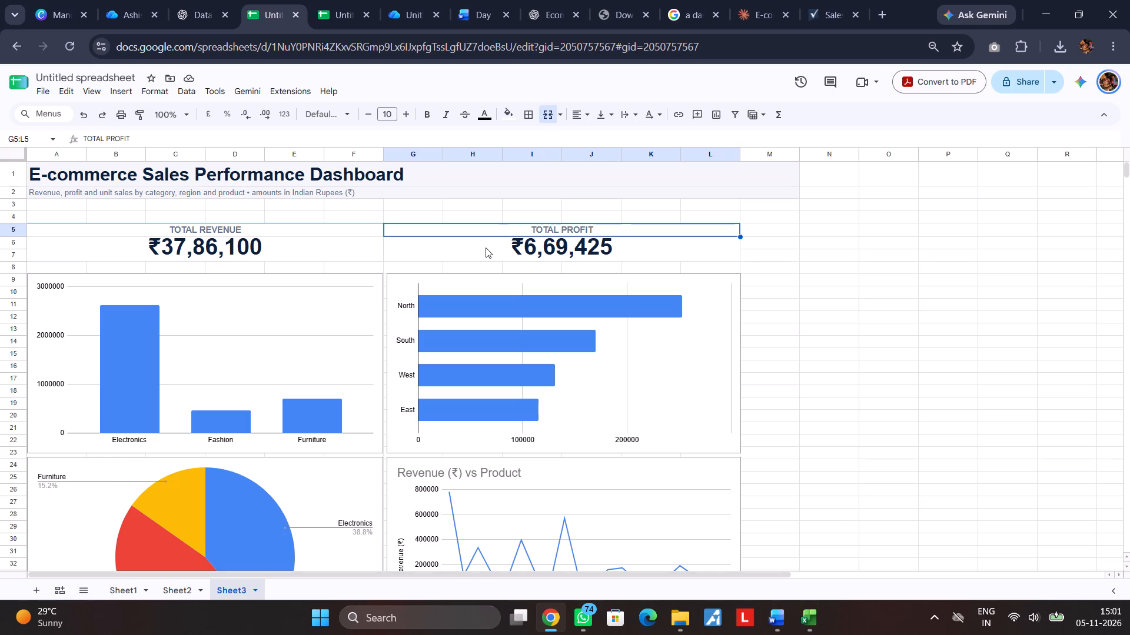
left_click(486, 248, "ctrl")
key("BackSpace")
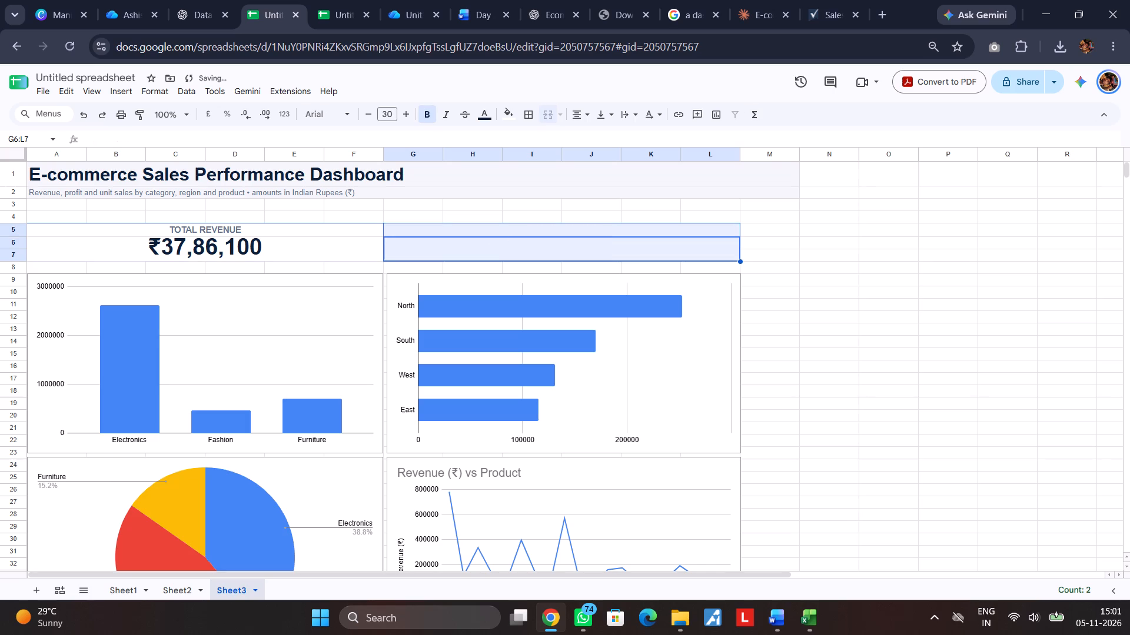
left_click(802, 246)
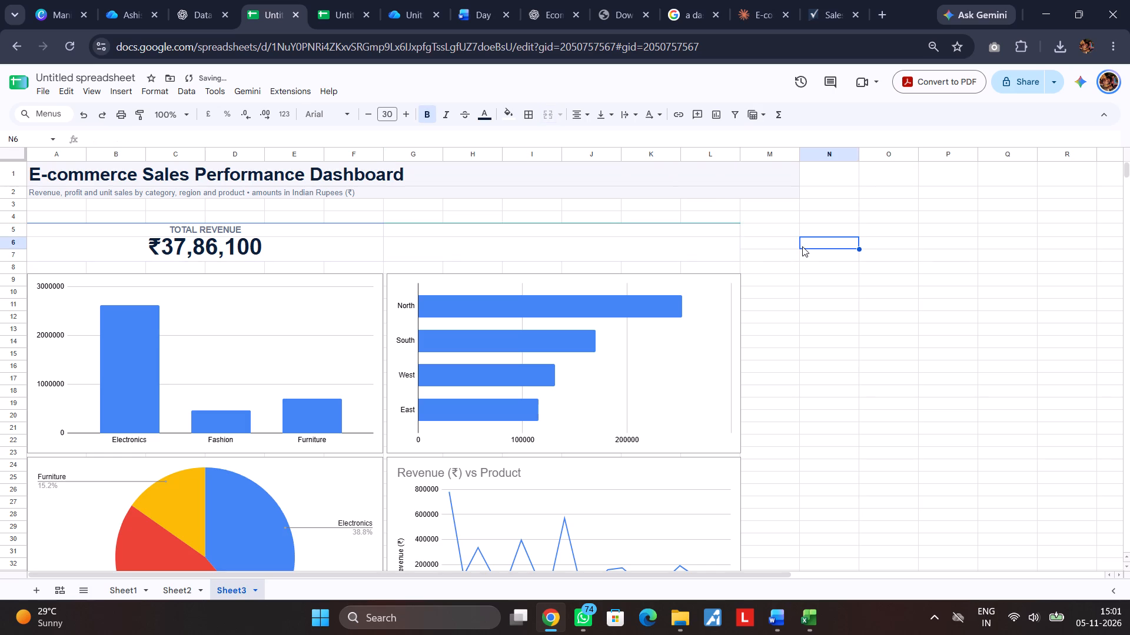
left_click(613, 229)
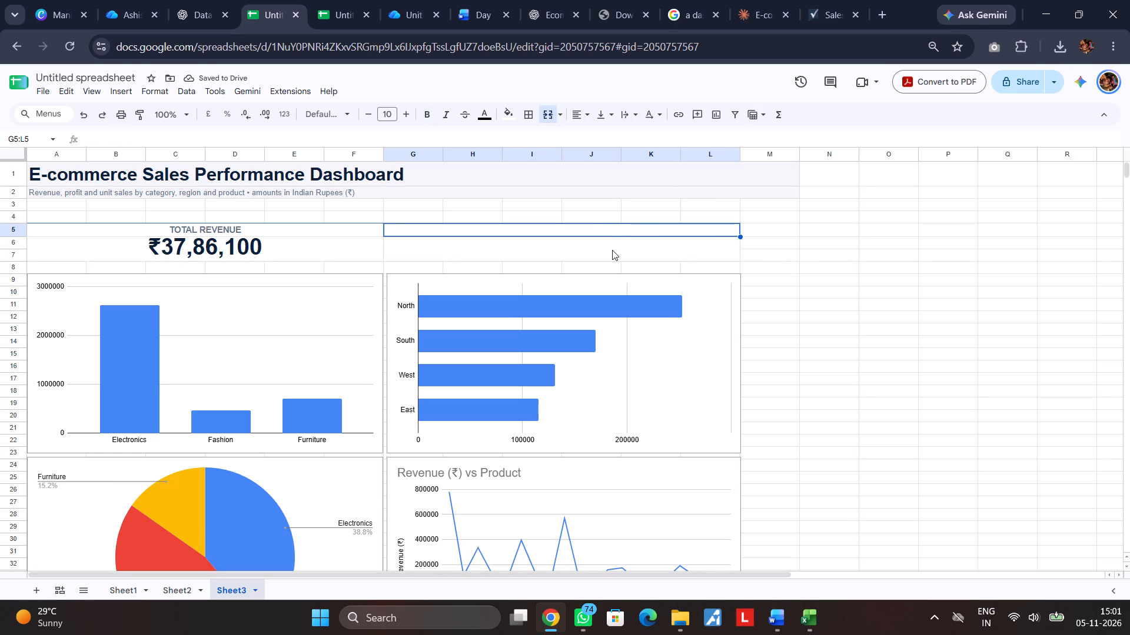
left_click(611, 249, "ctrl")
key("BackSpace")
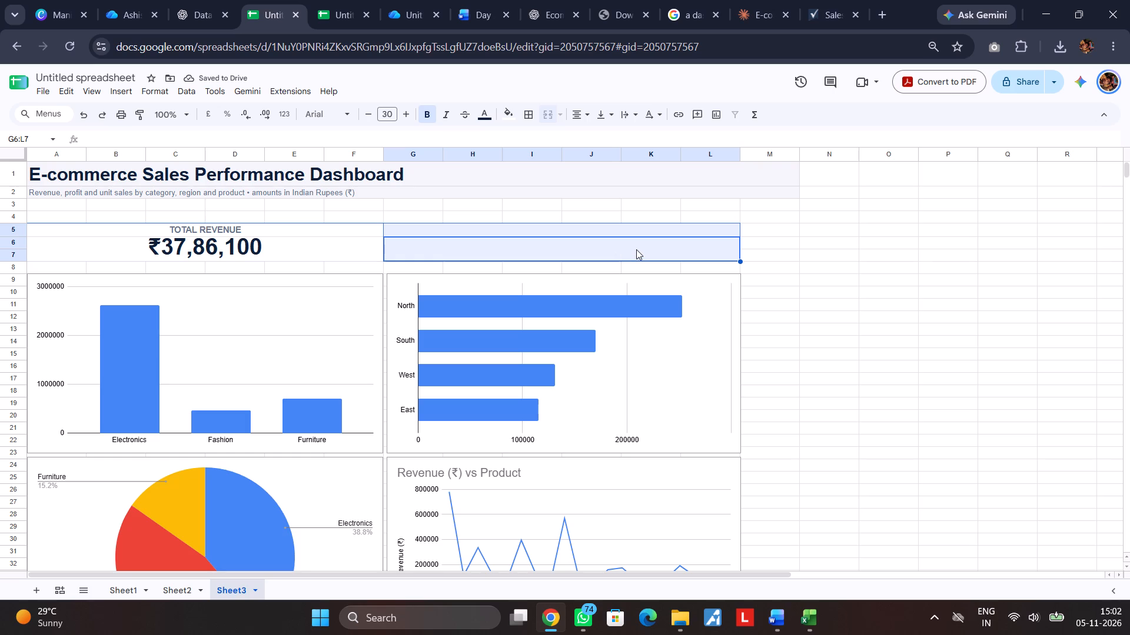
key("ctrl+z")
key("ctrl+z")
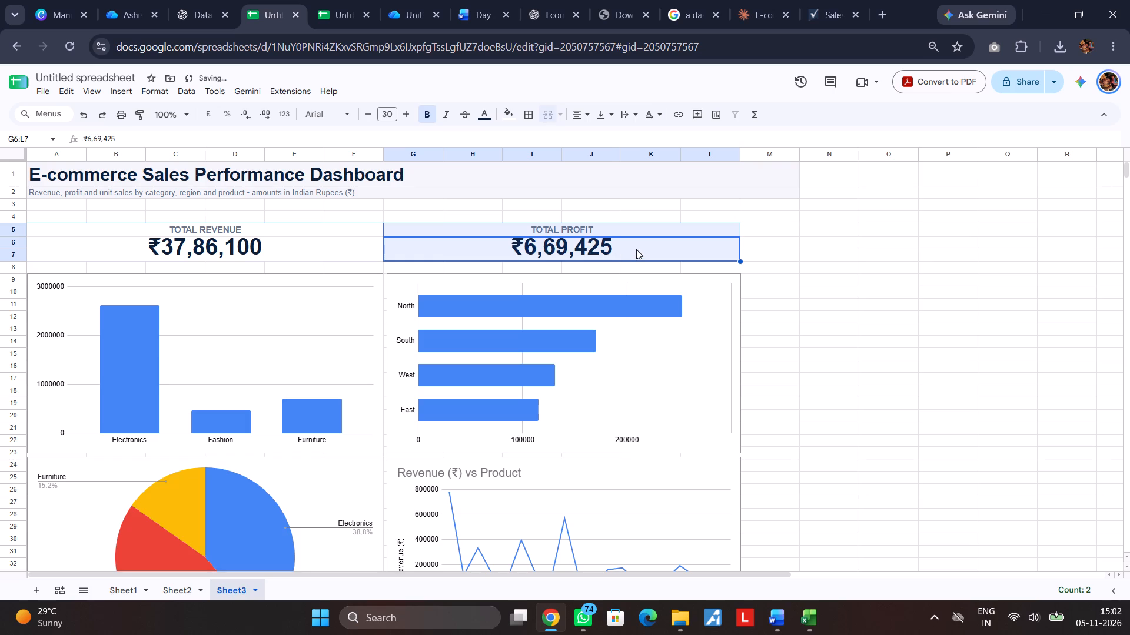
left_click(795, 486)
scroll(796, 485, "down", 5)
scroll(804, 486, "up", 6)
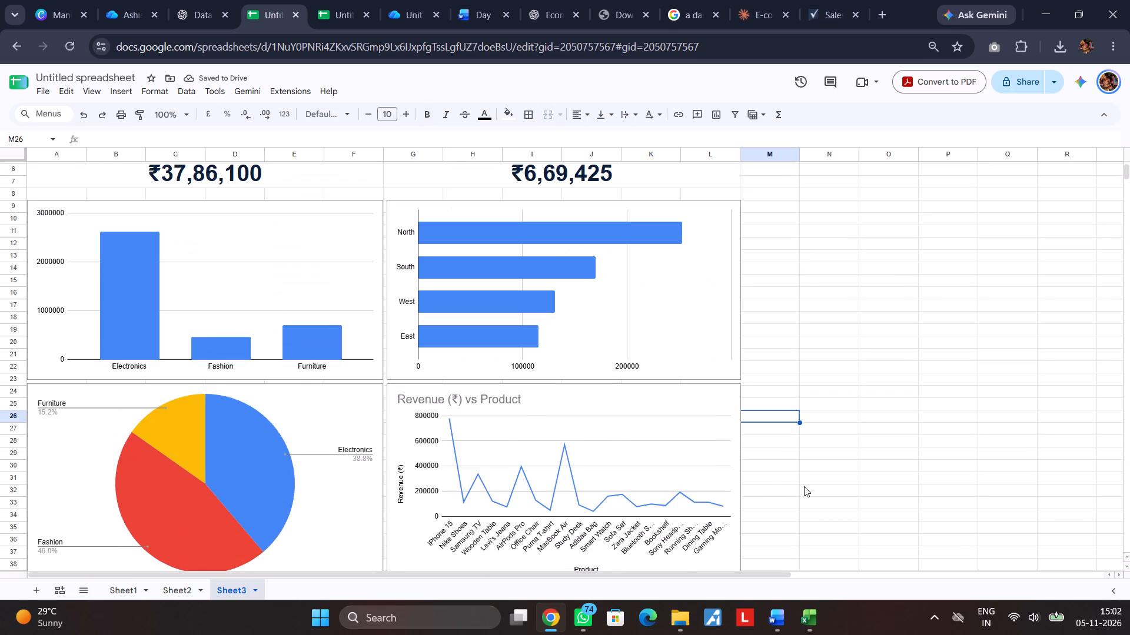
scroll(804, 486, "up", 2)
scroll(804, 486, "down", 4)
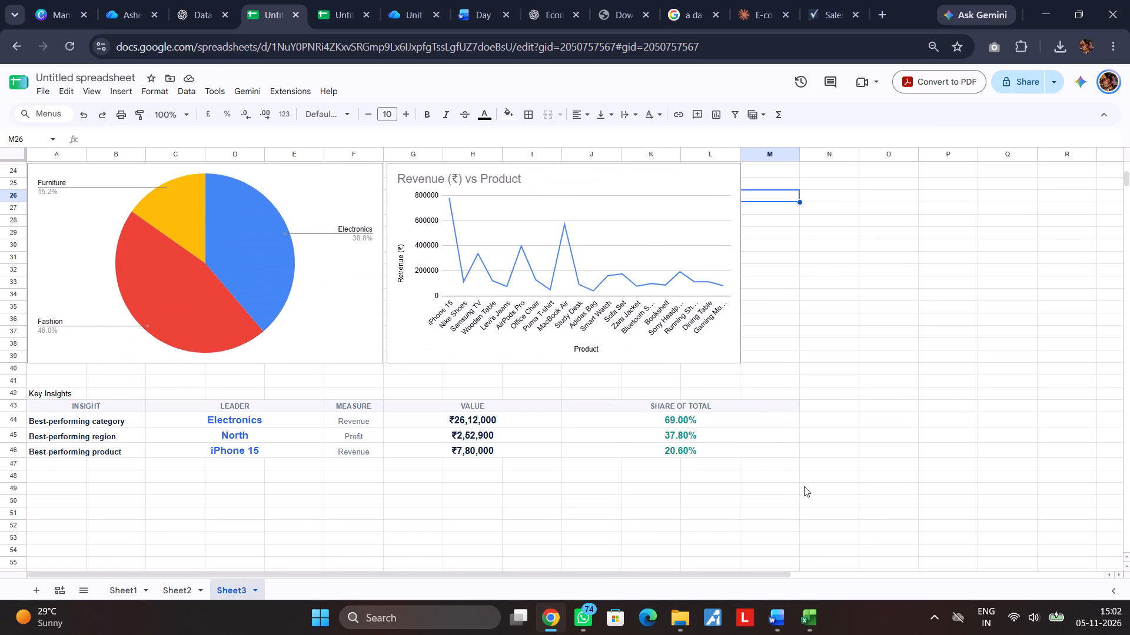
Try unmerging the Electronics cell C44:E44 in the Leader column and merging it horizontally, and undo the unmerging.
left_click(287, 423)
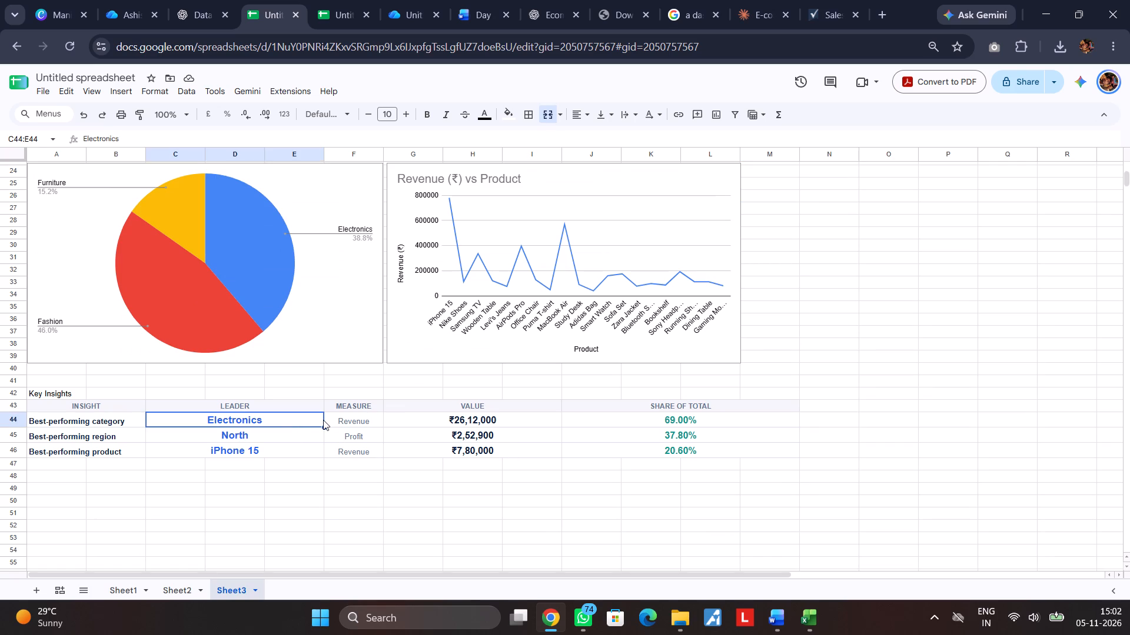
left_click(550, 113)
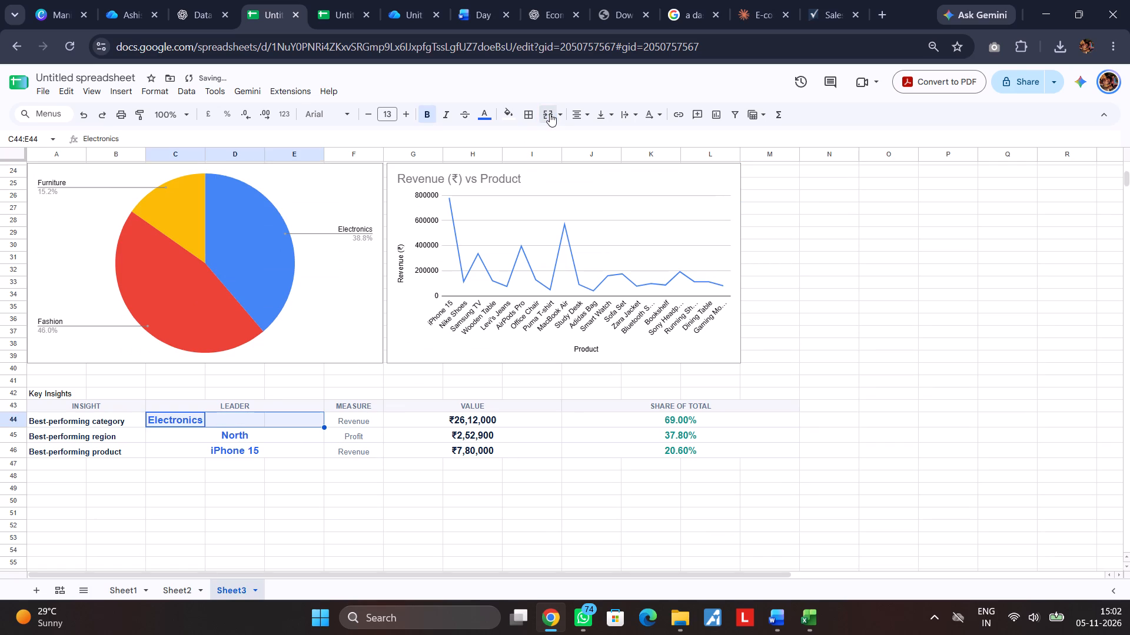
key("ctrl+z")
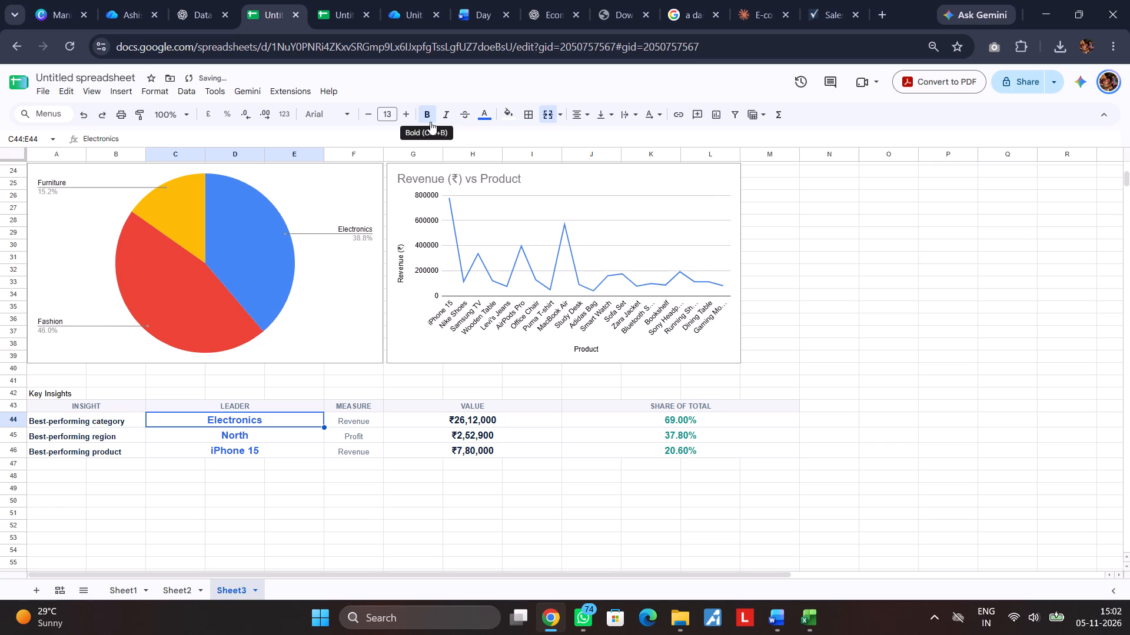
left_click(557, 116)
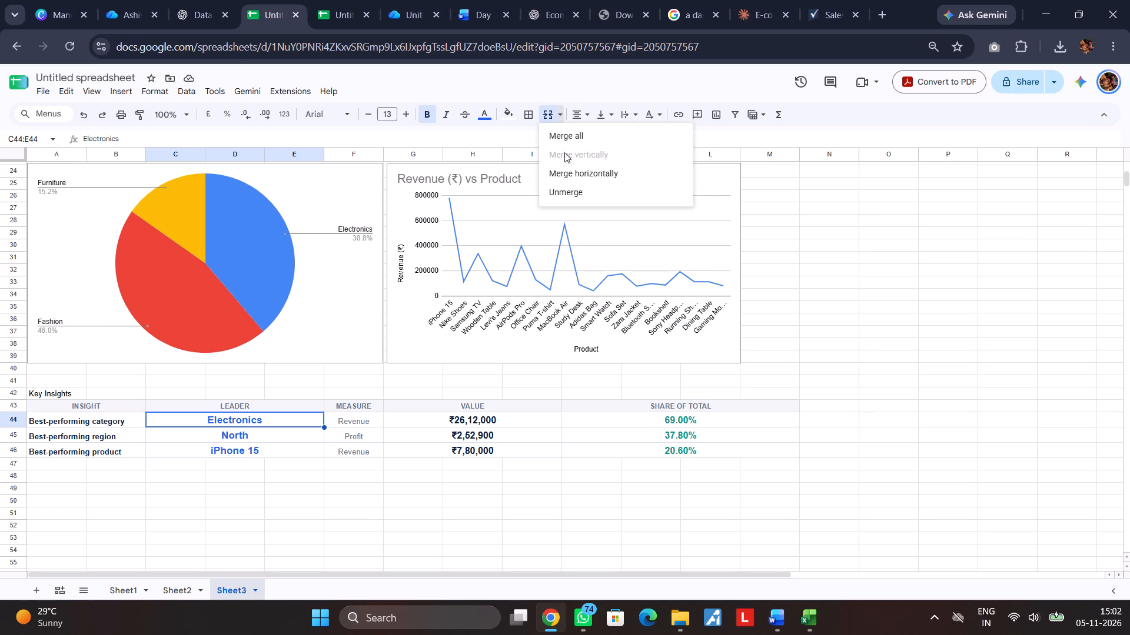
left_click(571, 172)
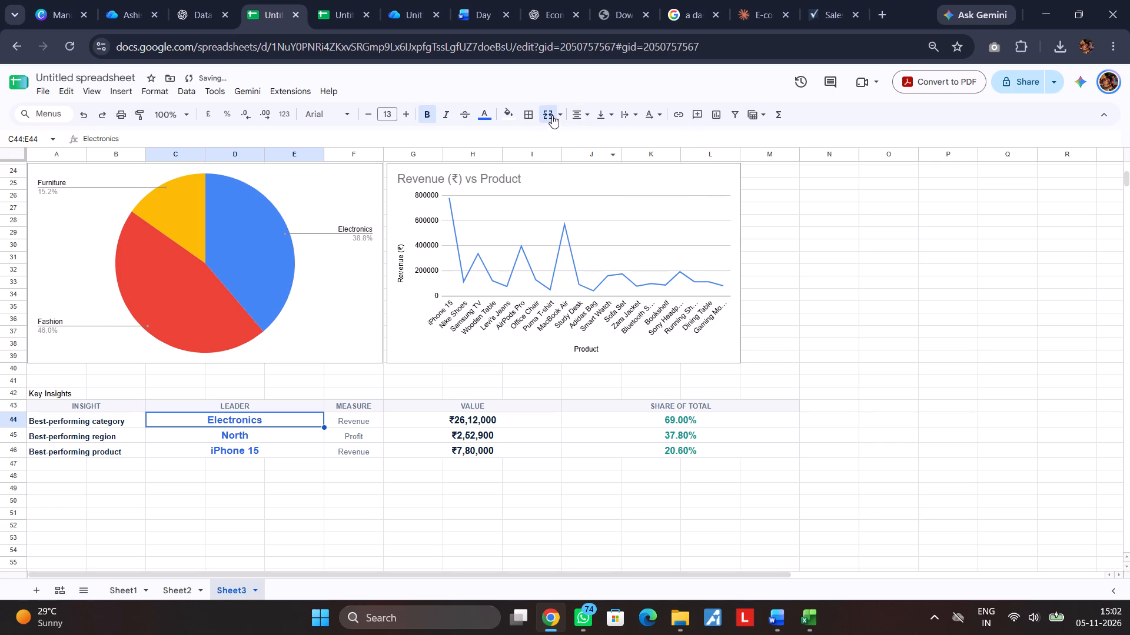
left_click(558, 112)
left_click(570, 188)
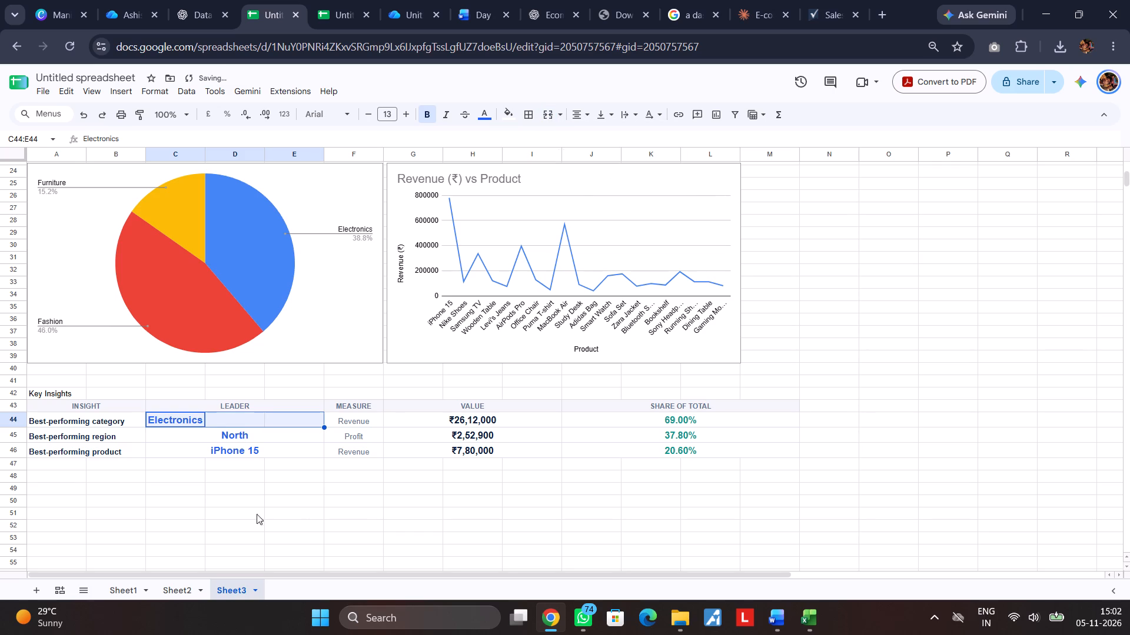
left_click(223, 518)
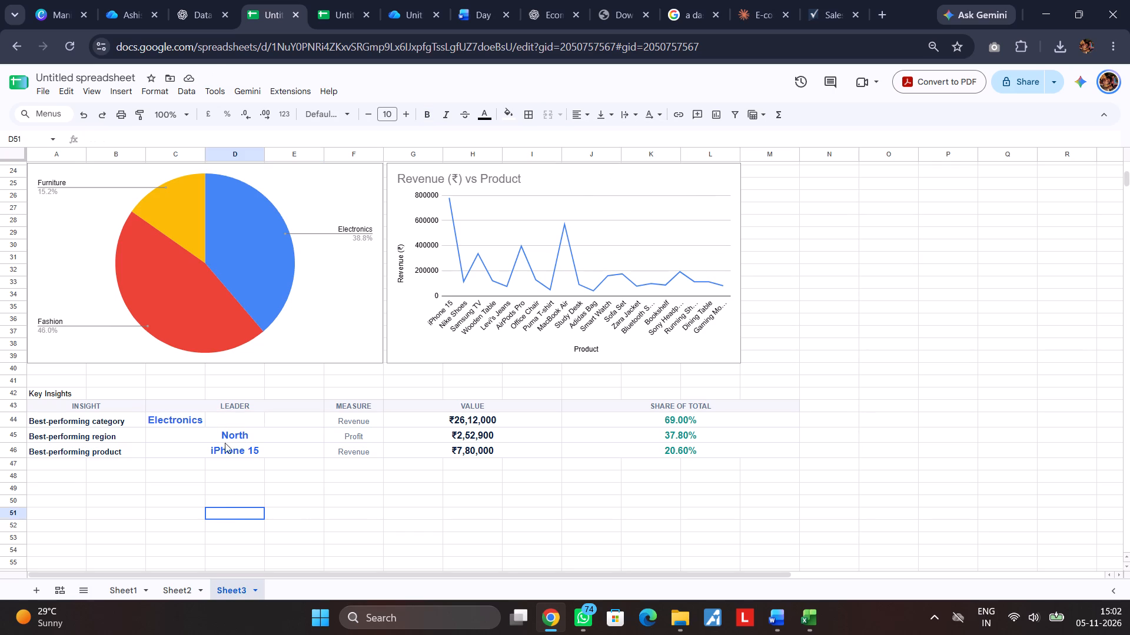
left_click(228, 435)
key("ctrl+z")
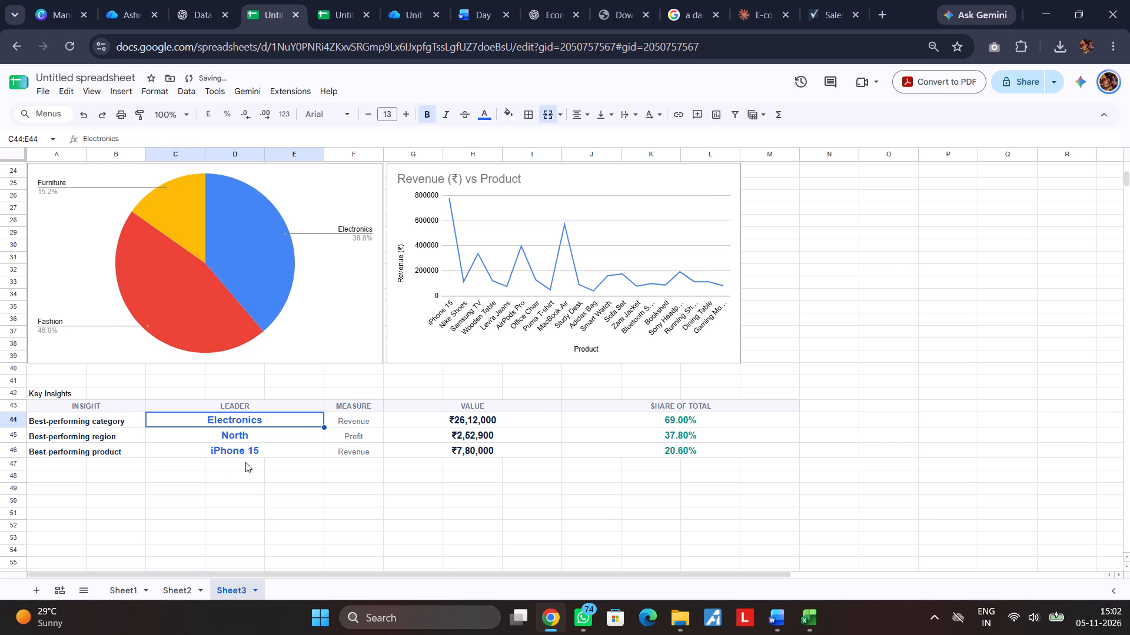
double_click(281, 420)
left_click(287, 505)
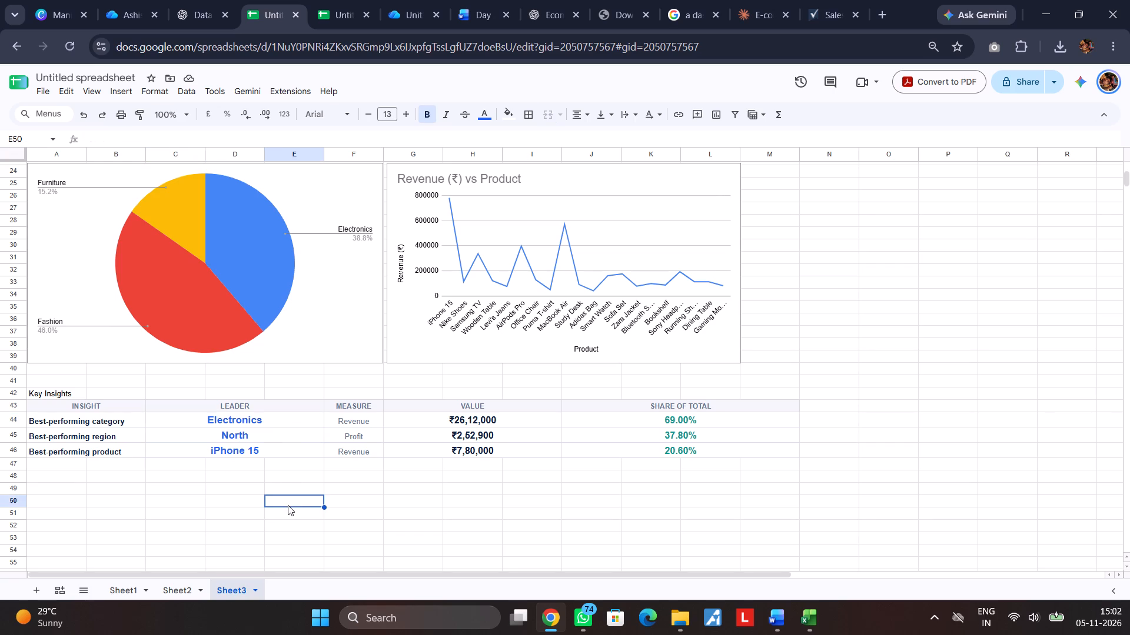
Apply all borders to the Share of Total column J43:M46 in the Key Insights table.
left_click_drag(802, 391, 780, 457)
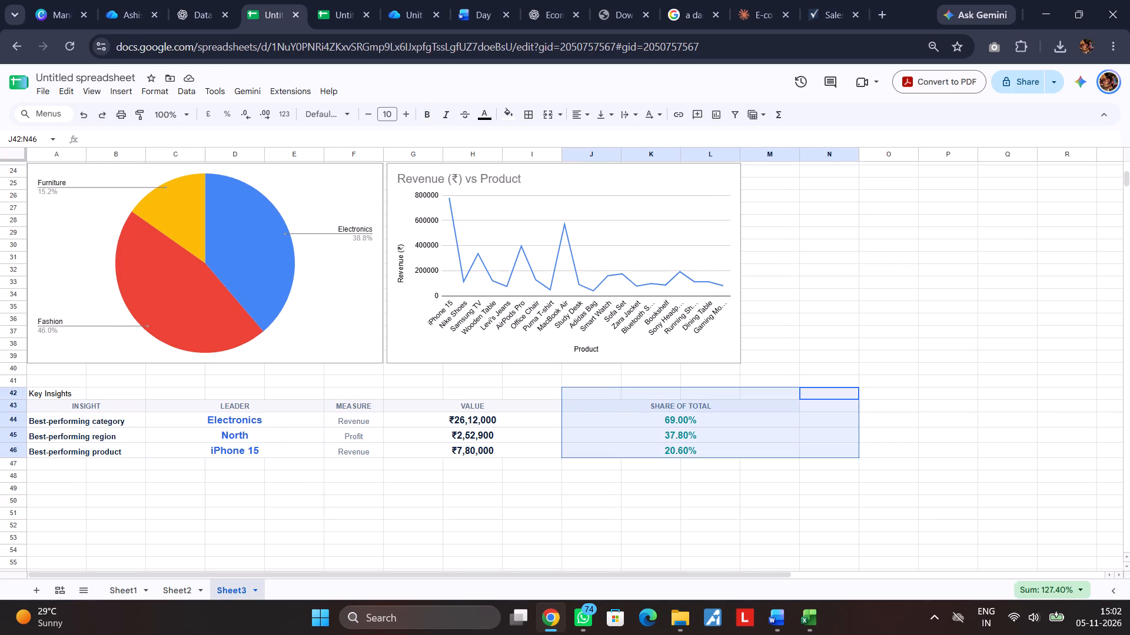
left_click_drag(780, 457, 780, 460)
left_click(733, 492)
left_click_drag(739, 399, 742, 440)
left_click(850, 450)
left_click_drag(765, 407, 765, 416)
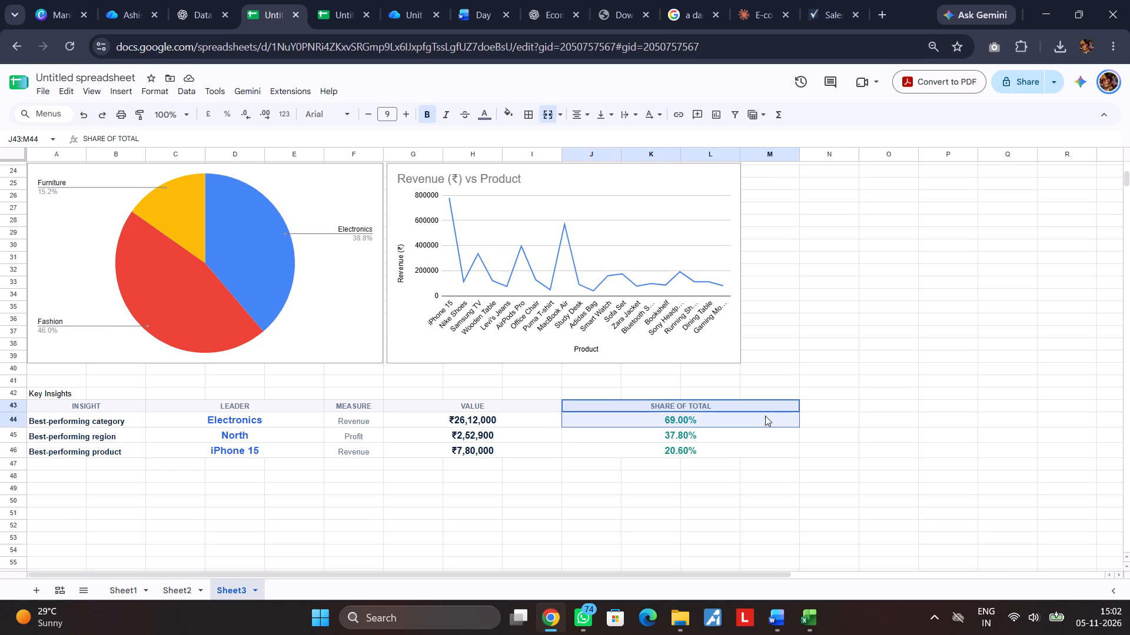
left_click_drag(765, 416, 766, 446)
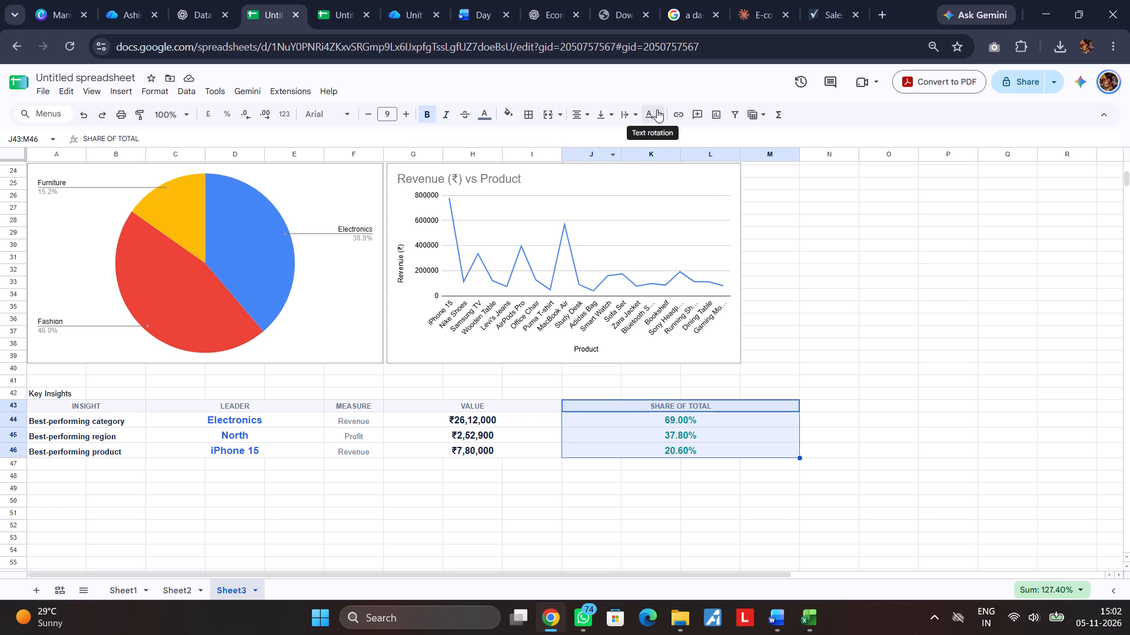
left_click(533, 118)
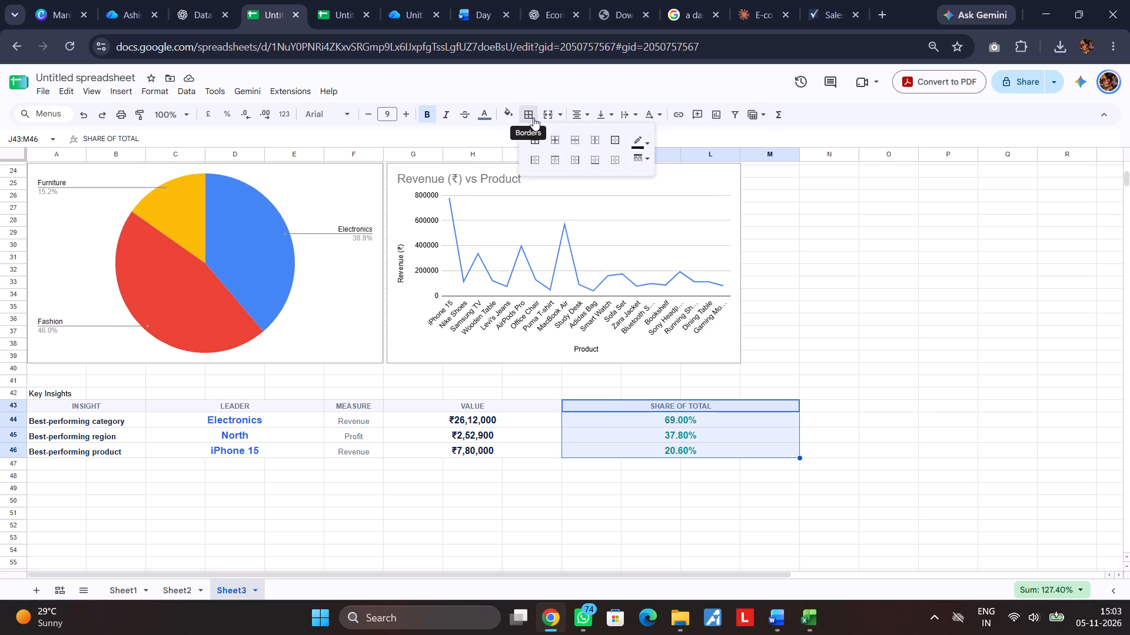
left_click(537, 142)
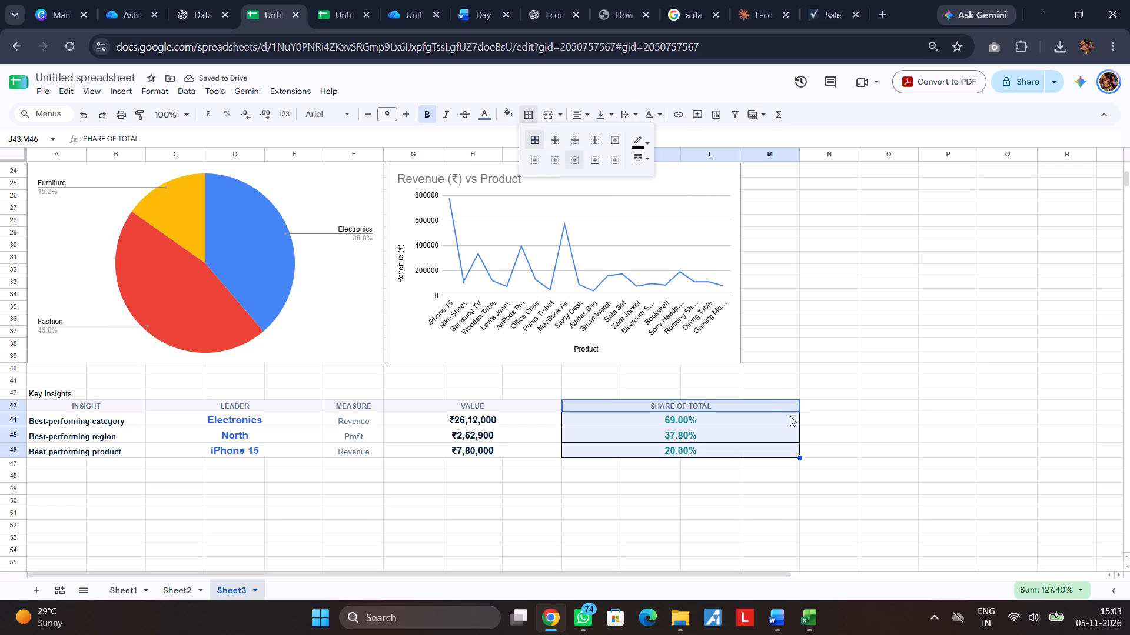
left_click(832, 506)
left_click(832, 506)
left_click(758, 500)
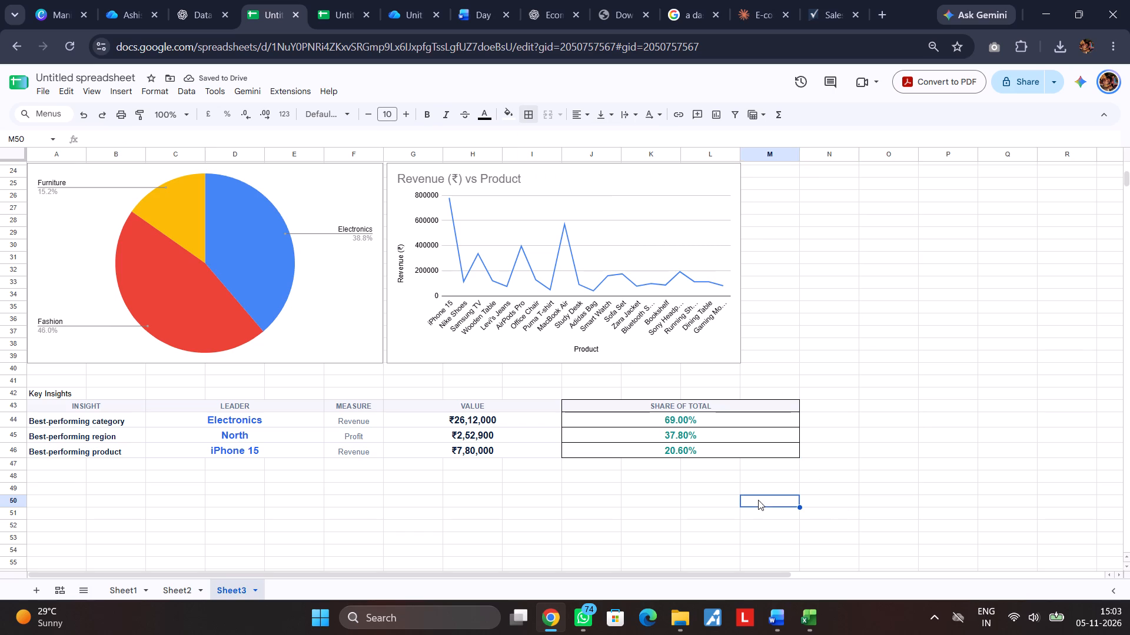
Undo the borders applied to the Share of Total column in the Key Insights table.
key("ctrl+z")
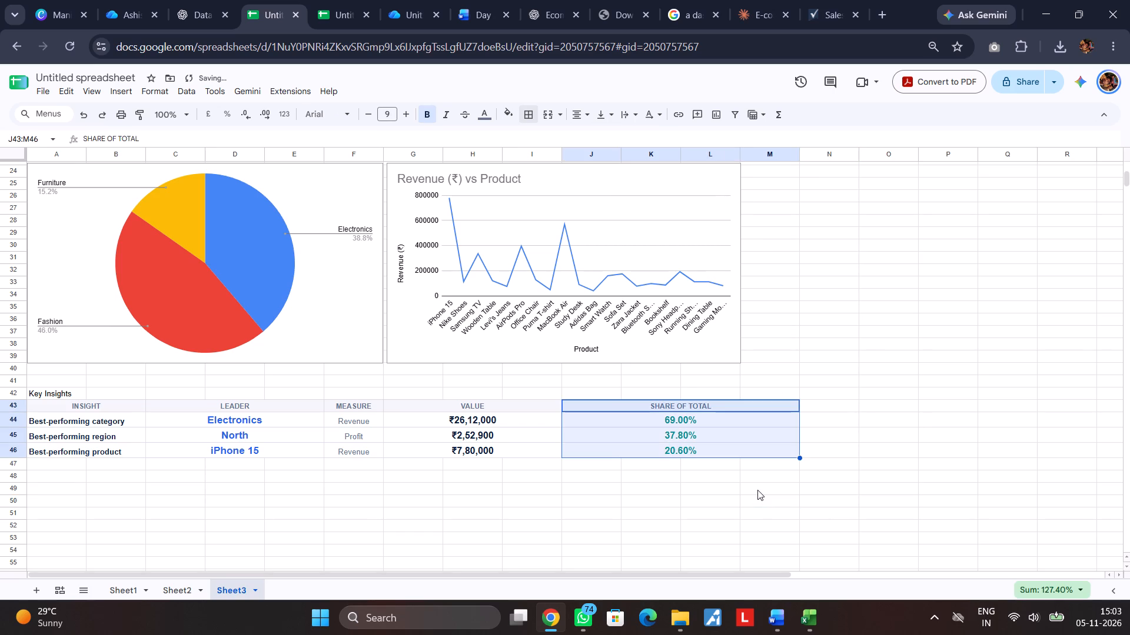
left_click(1011, 372)
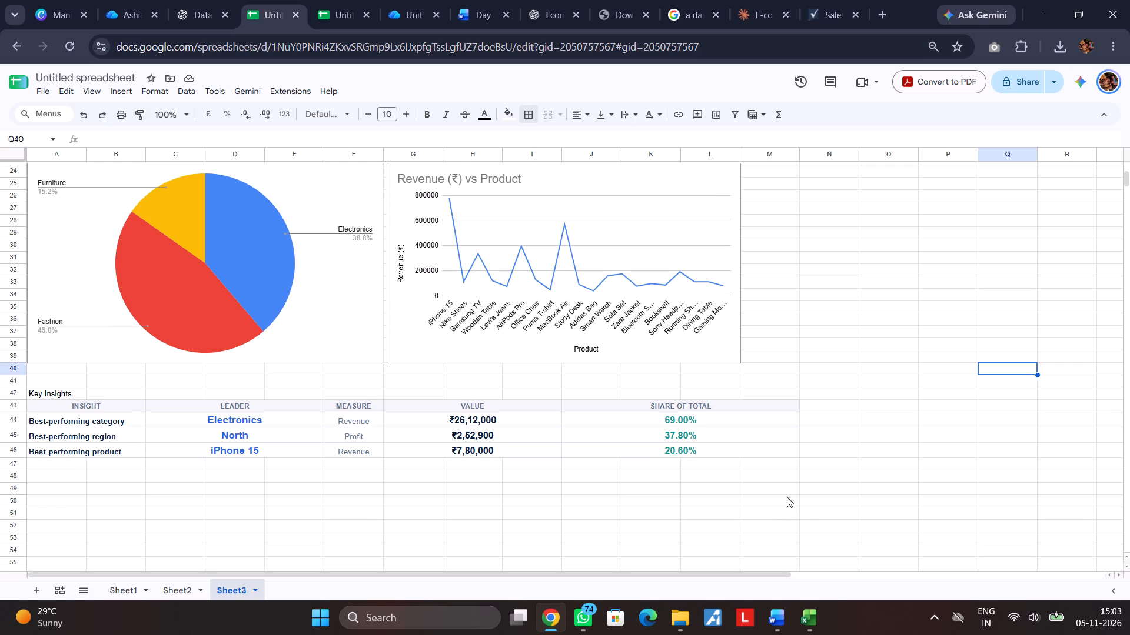
Review the Sheet3 dashboard from the title and cards through the four charts to the Key Insights table.
scroll(801, 510, "up", 3)
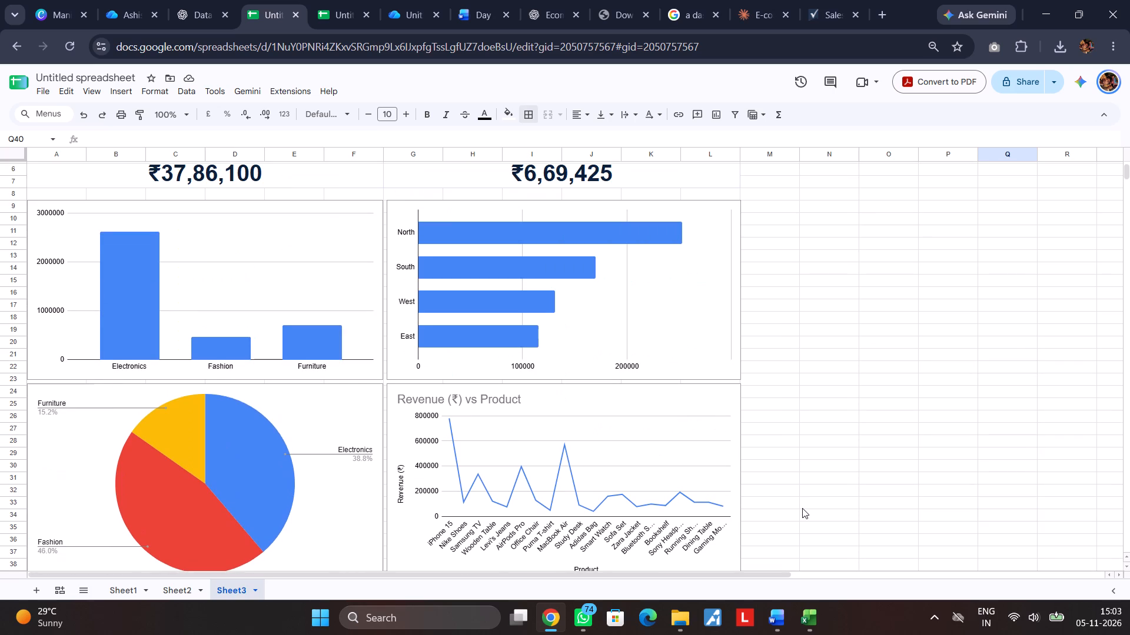
scroll(798, 508, "up", 2)
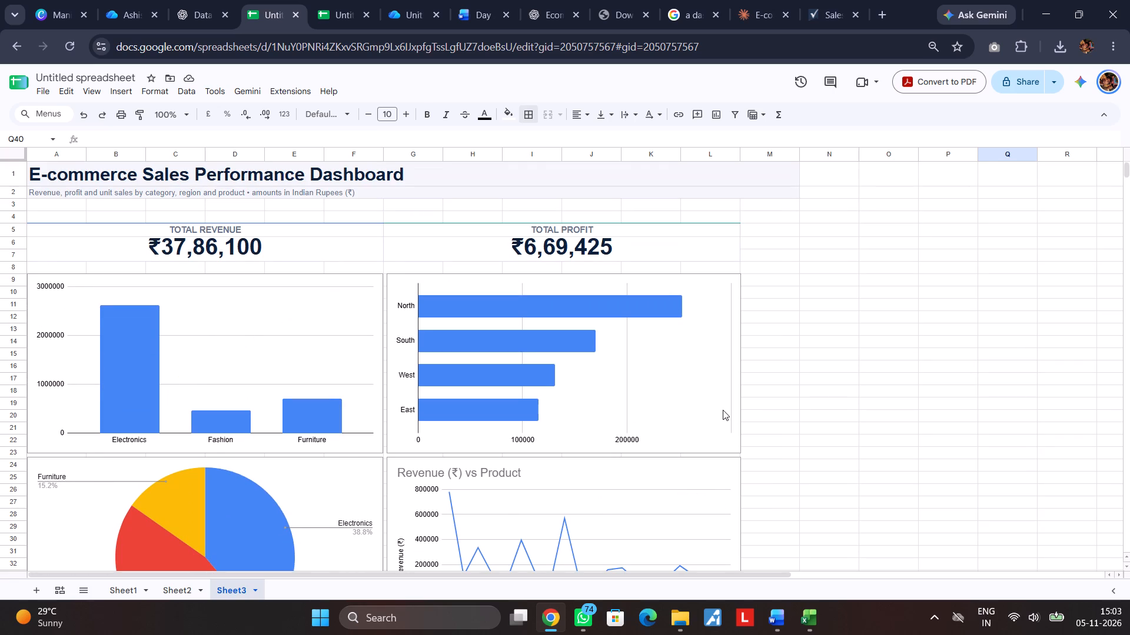
scroll(723, 410, "down", 3)
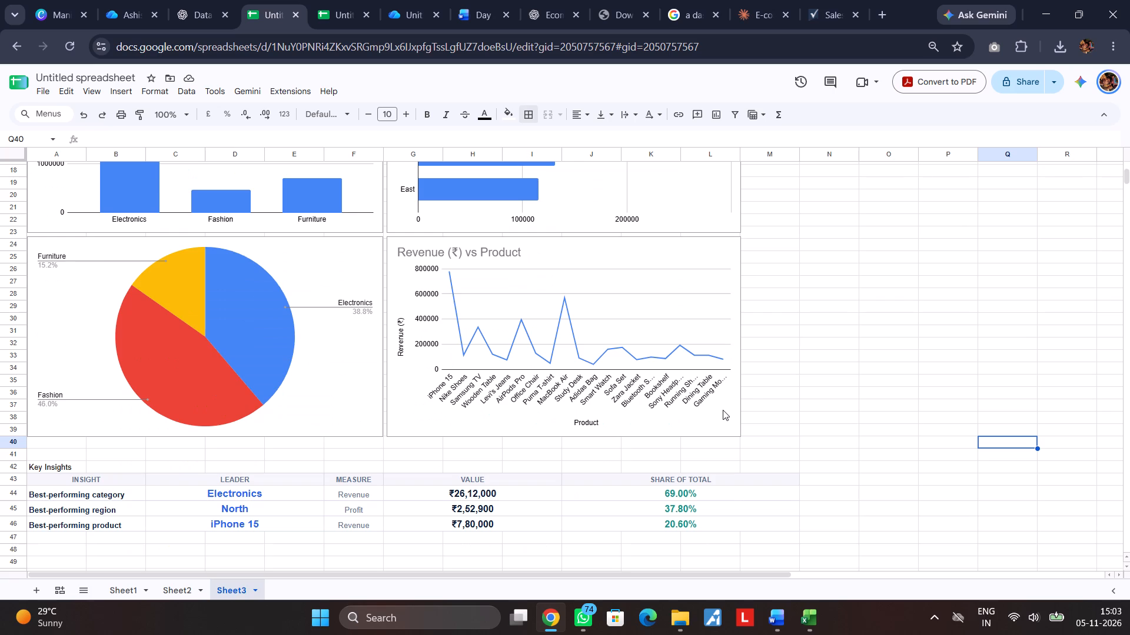
scroll(723, 410, "up", 2)
scroll(723, 410, "down", 3)
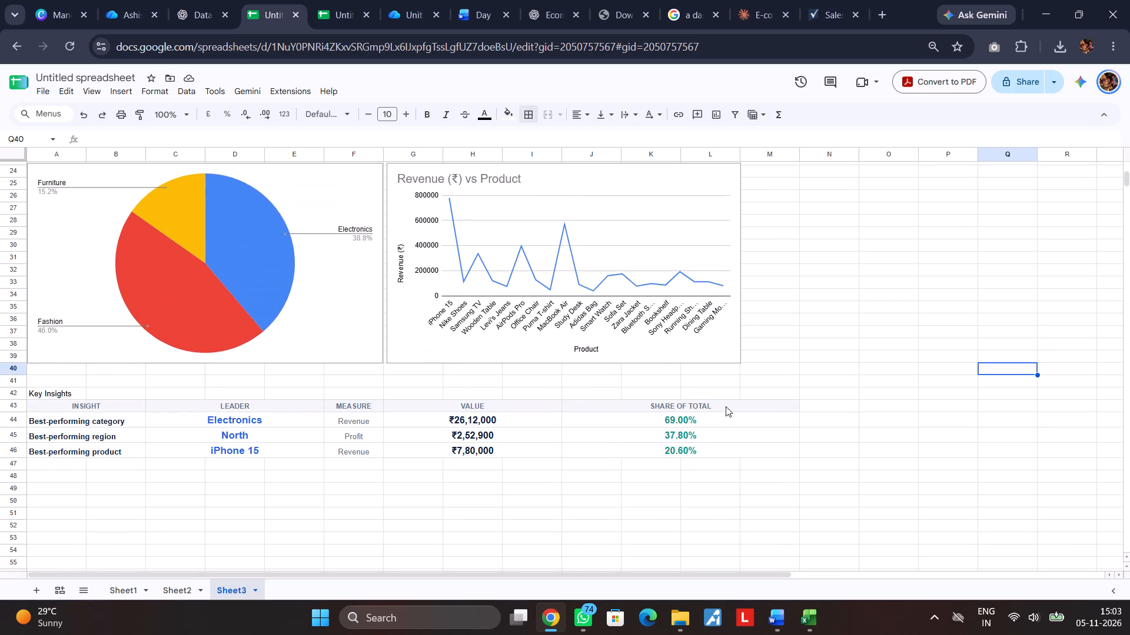
scroll(726, 406, "up", 5)
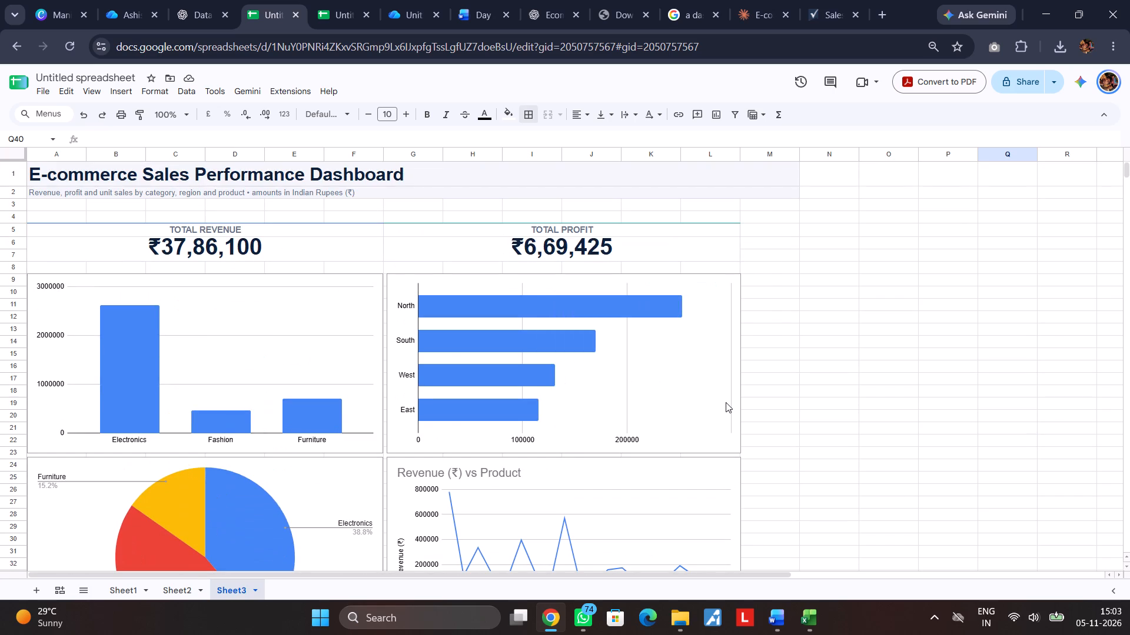
scroll(717, 399, "down", 4)
scroll(714, 388, "up", 5)
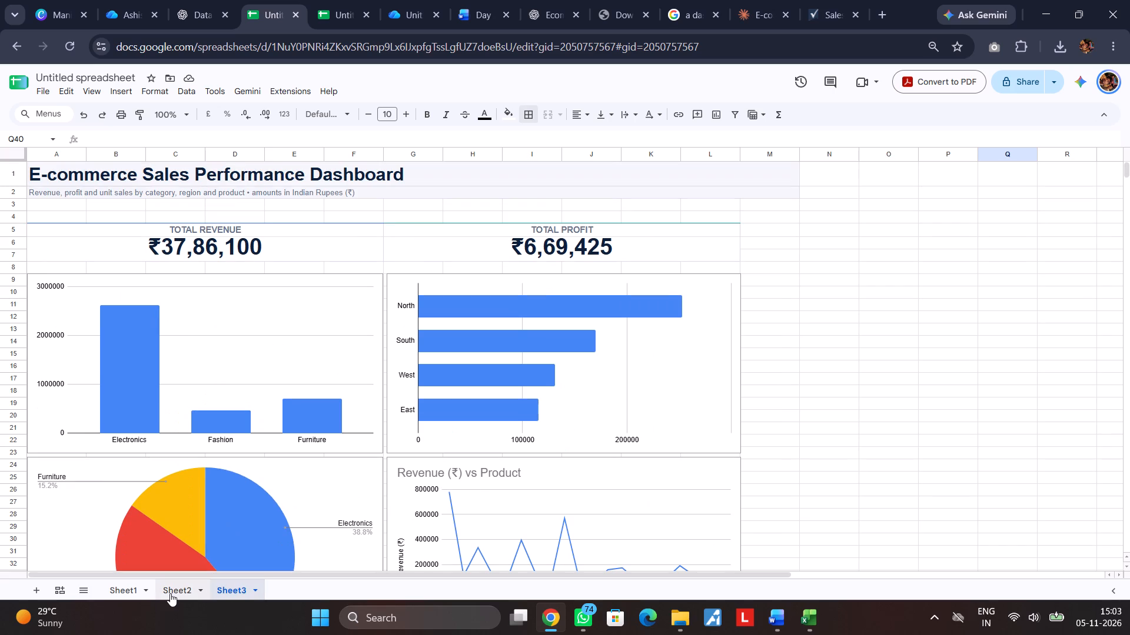
Delete Sheet2 from the spreadsheet.
left_click(171, 592)
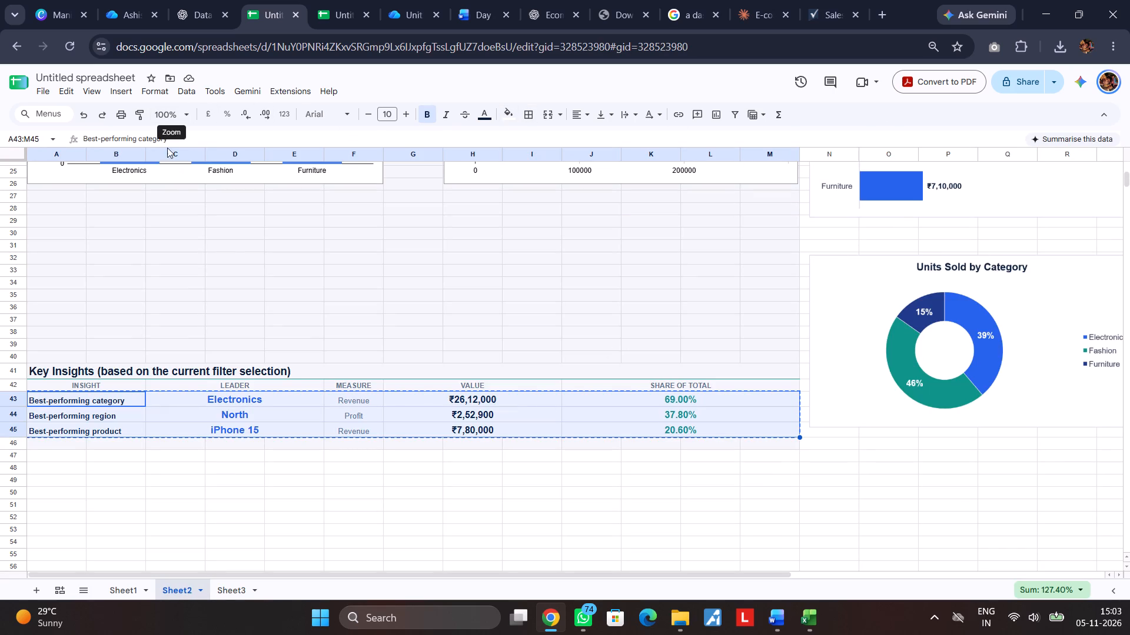
right_click(183, 587)
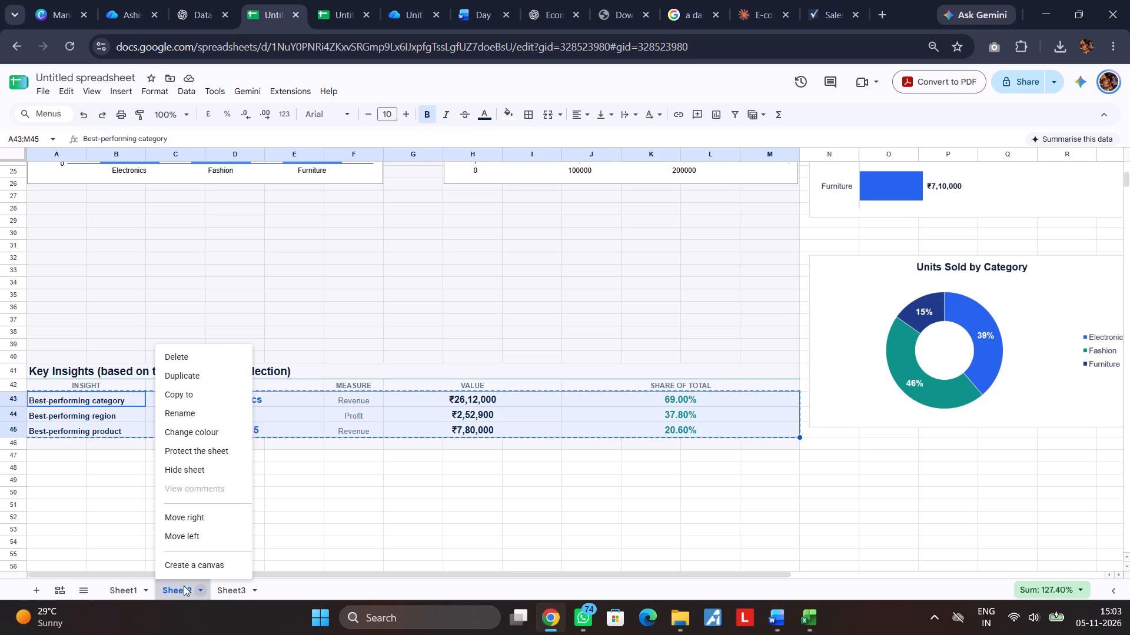
left_click(193, 354)
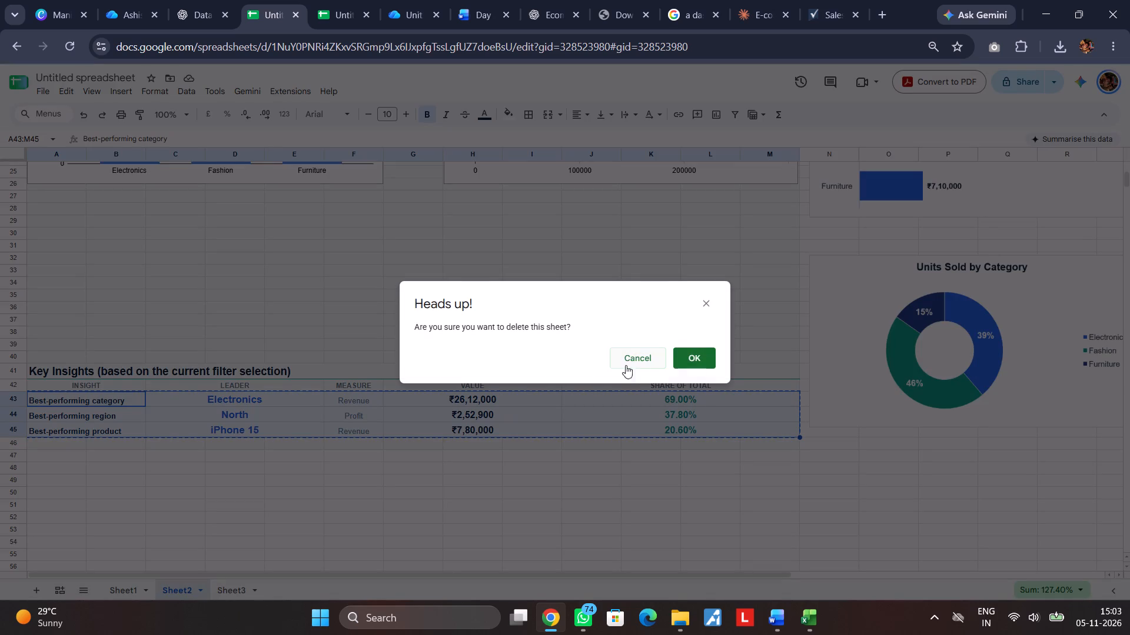
left_click(699, 365)
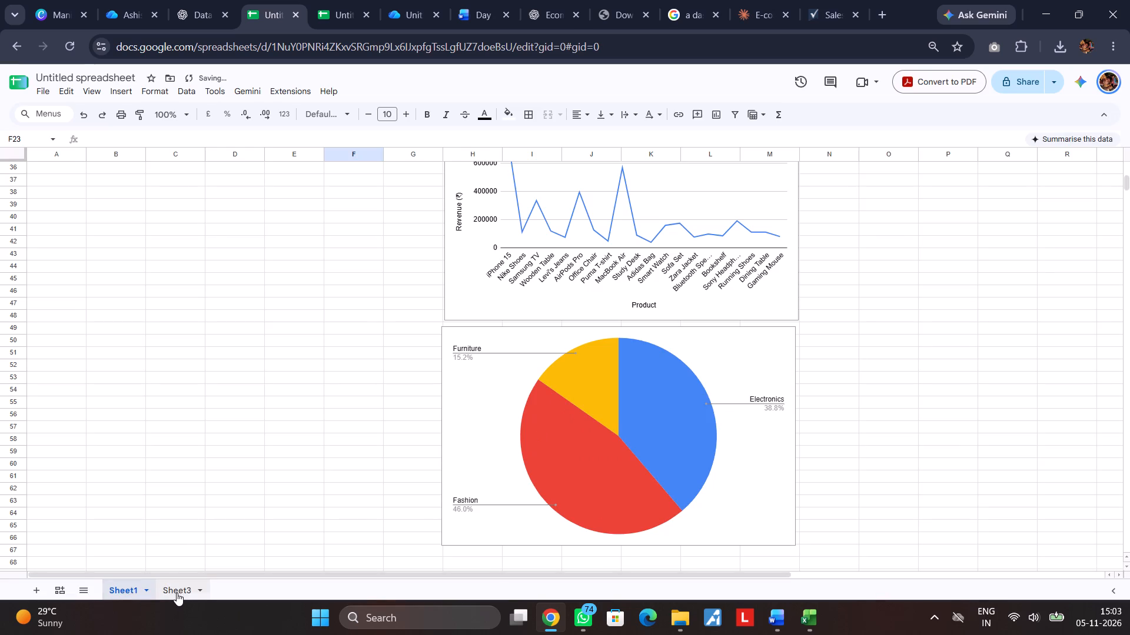
Rename the dashboard sheet Sheet3 as Sheet2.
left_click(180, 591)
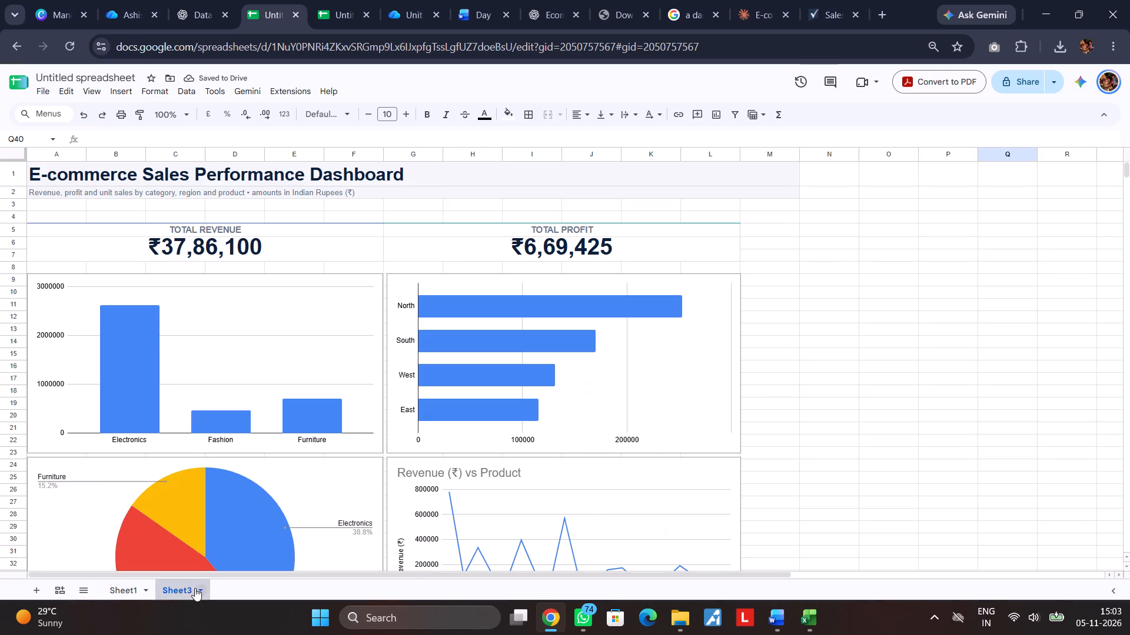
double_click(188, 590)
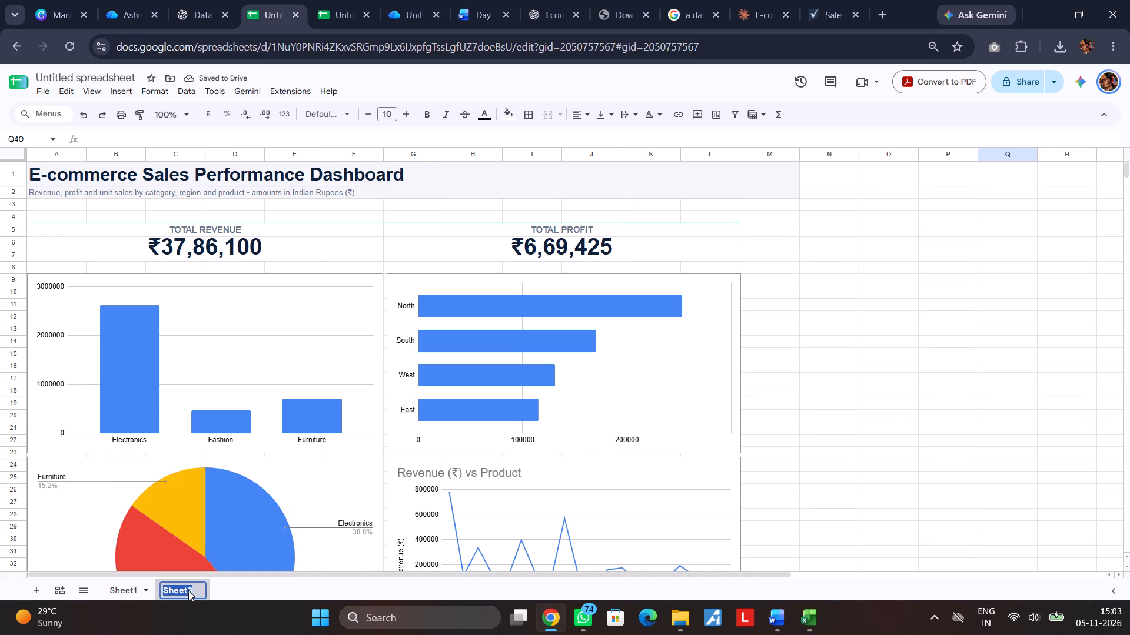
left_click(190, 590)
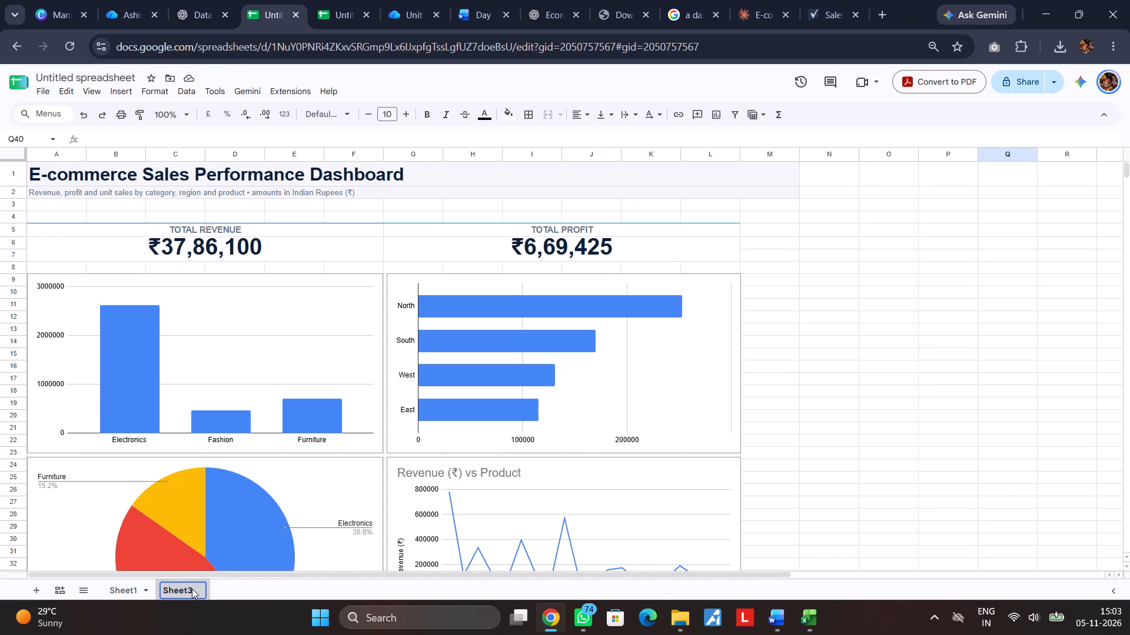
key("Right")
key("BackSpace")
key("2")
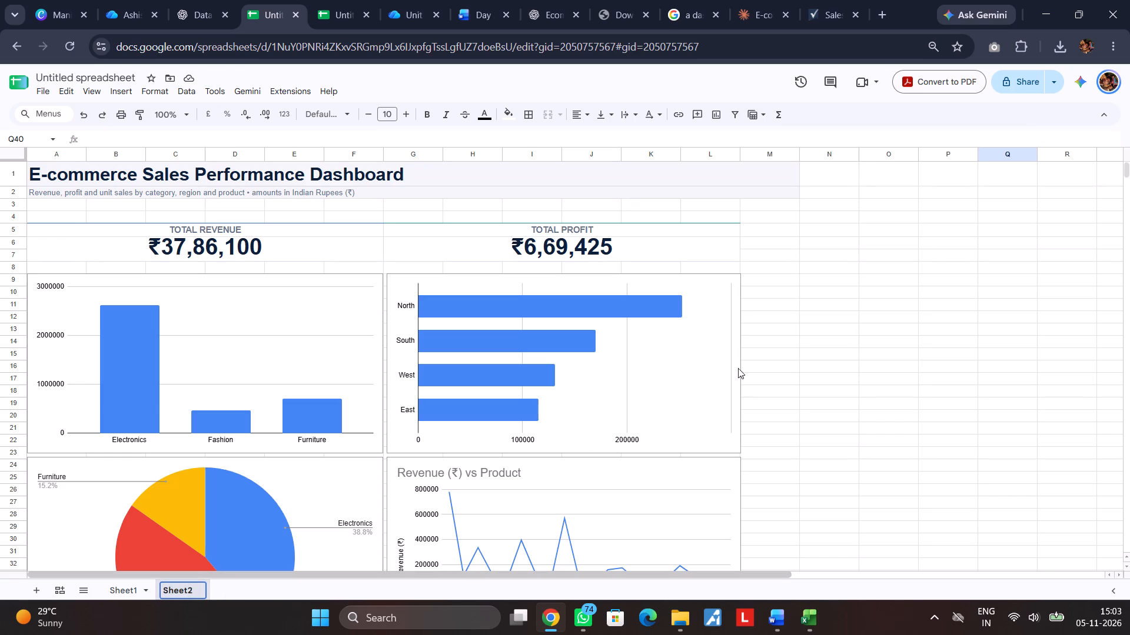
left_click(782, 316)
left_click(824, 413)
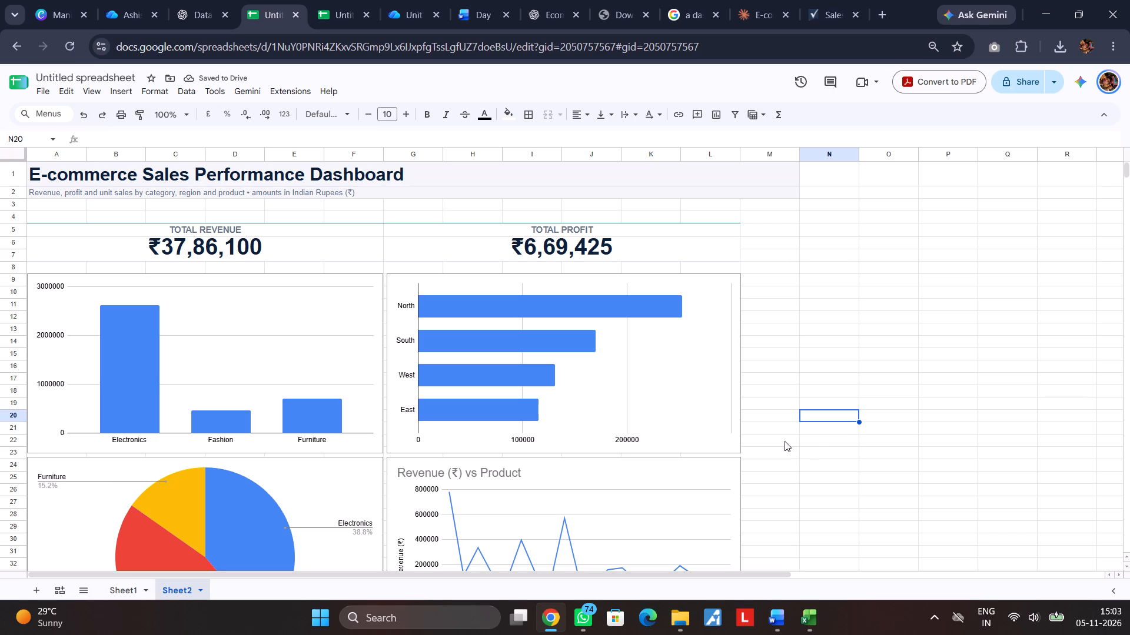
On Sheet1, move the Revenue (₹) vs Product line chart below the data table, starting at about row 23 in columns A to F.
left_click(119, 587)
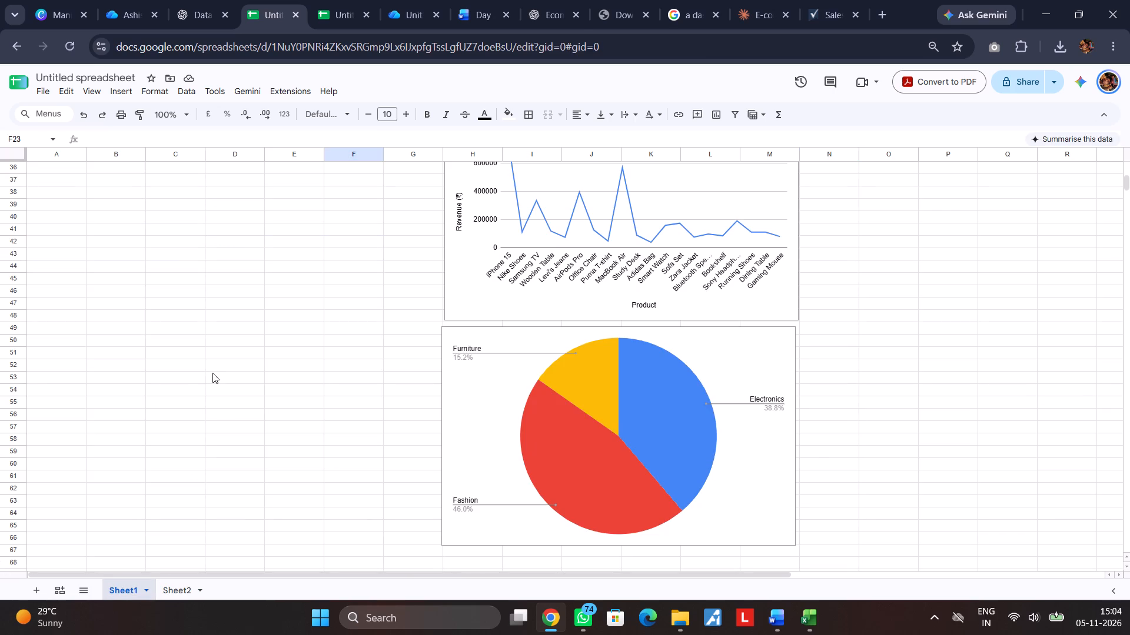
scroll(212, 373, "up", 7)
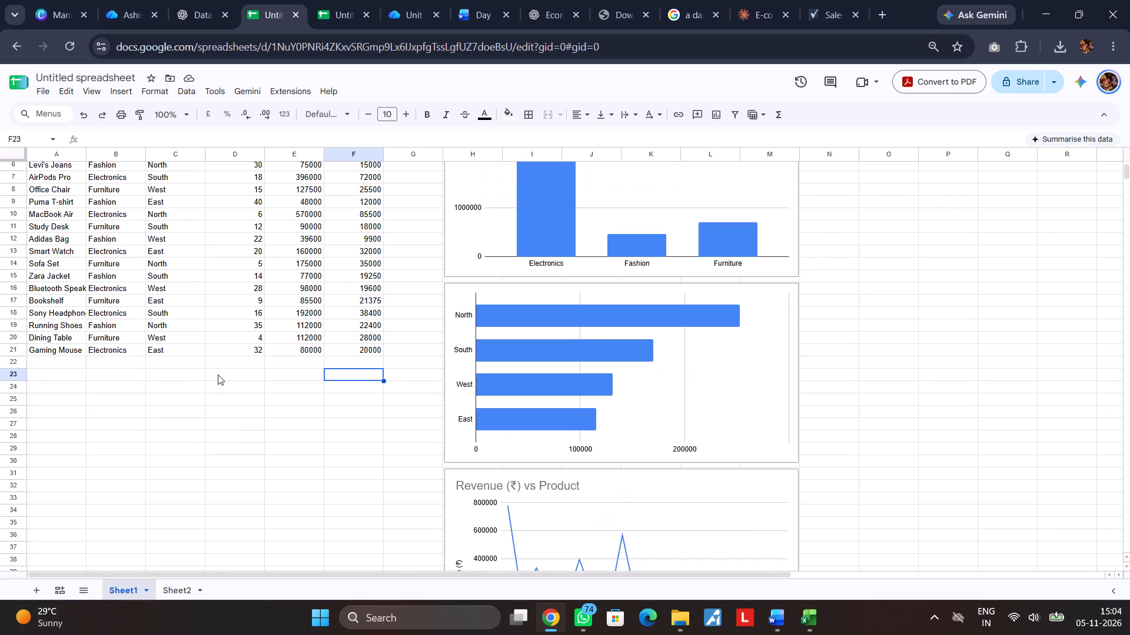
scroll(366, 413, "down", 2)
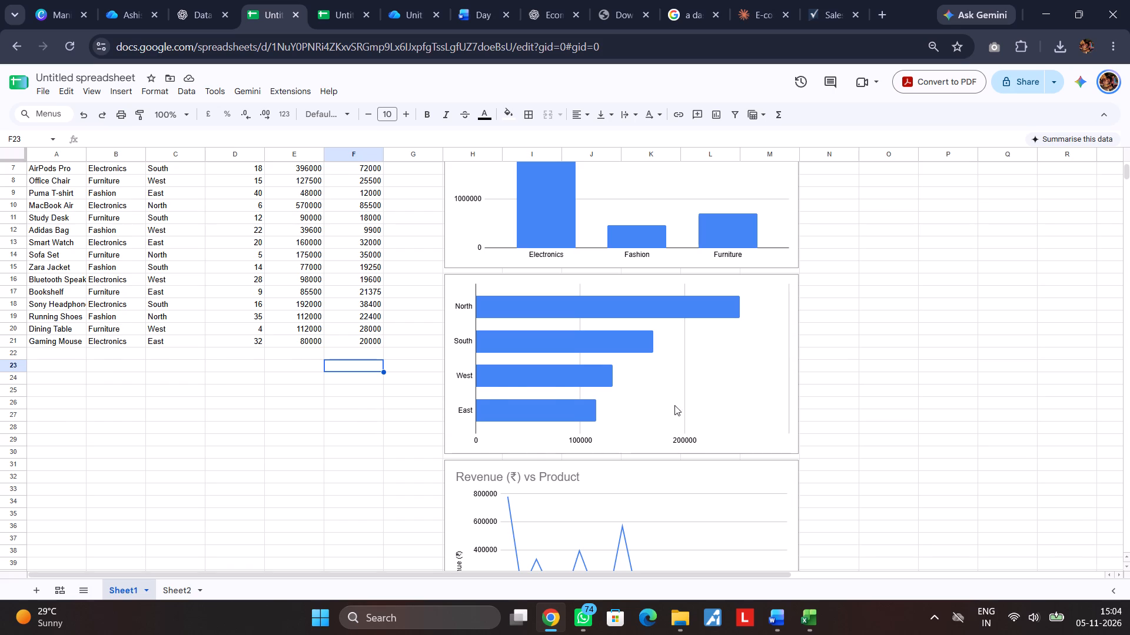
left_click(676, 408)
left_click_drag(627, 384, 986, 41)
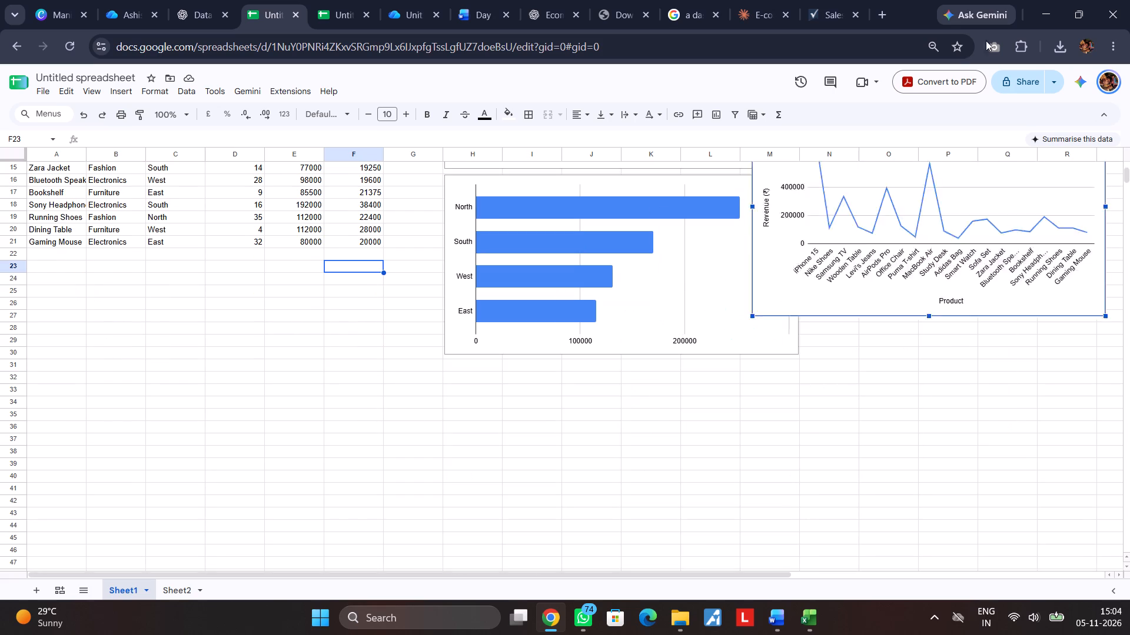
left_click_drag(986, 41, 169, 290)
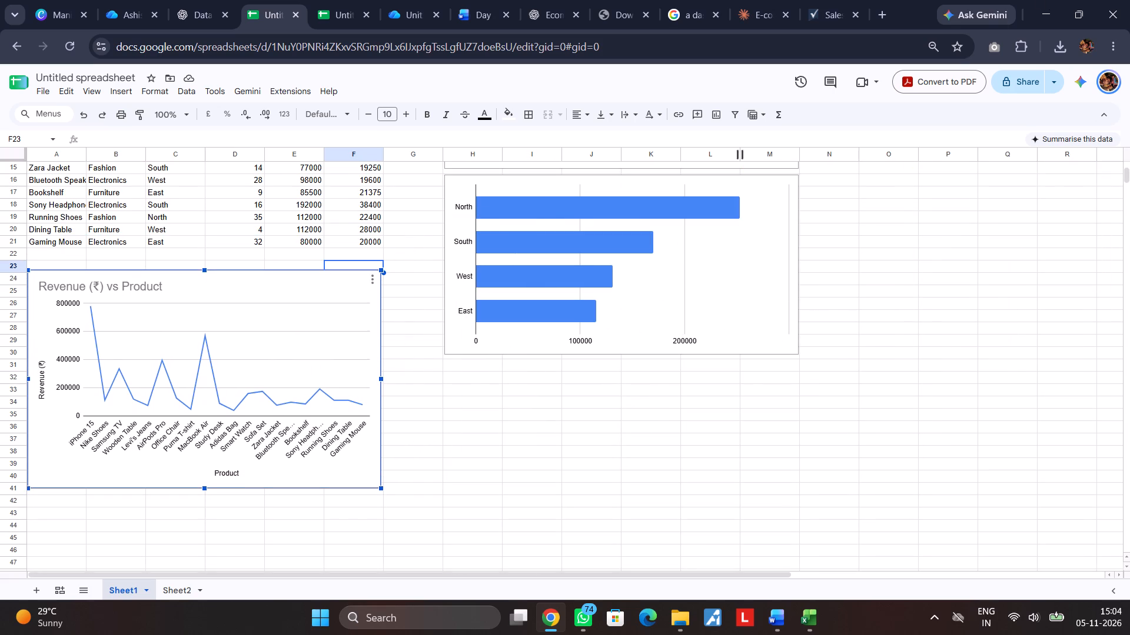
left_click_drag(169, 290, 170, 280)
left_click(497, 411)
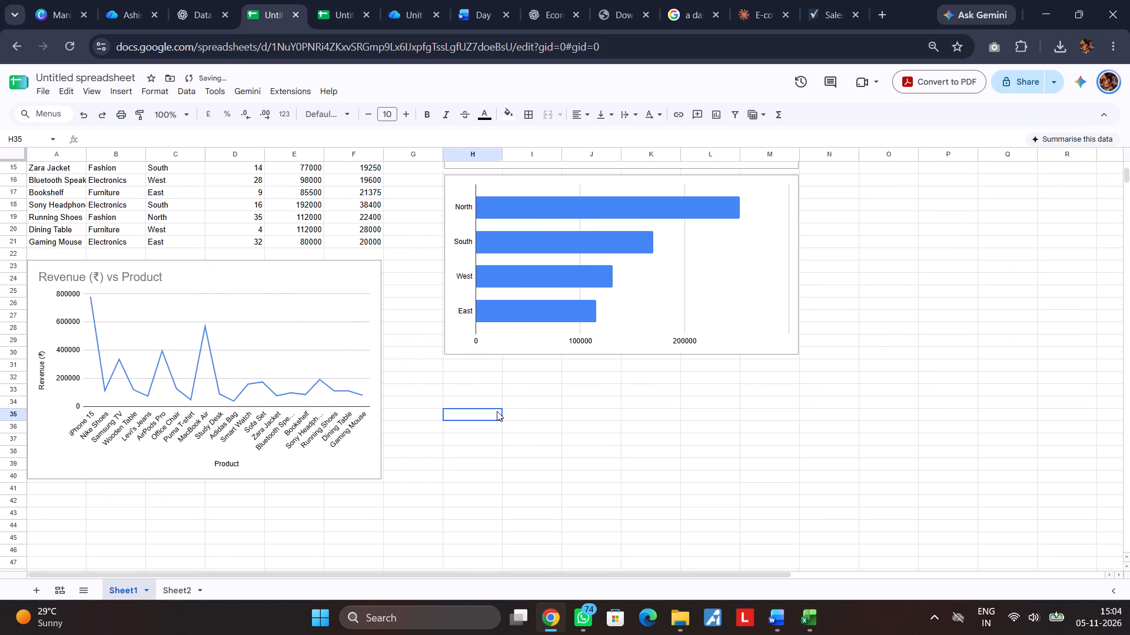
Move the category pie chart on Sheet1 up to just below the region bar chart, starting at about row 31 in column H.
scroll(647, 524, "down", 5)
scroll(926, 242, "up", 2)
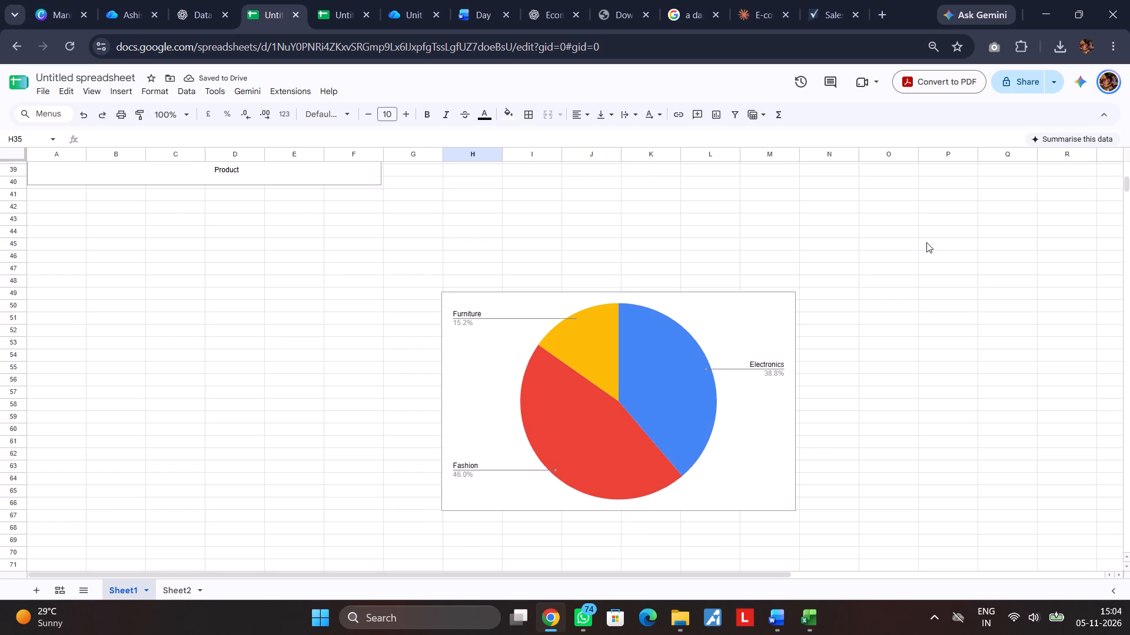
scroll(903, 287, "up", 1)
left_click(733, 451)
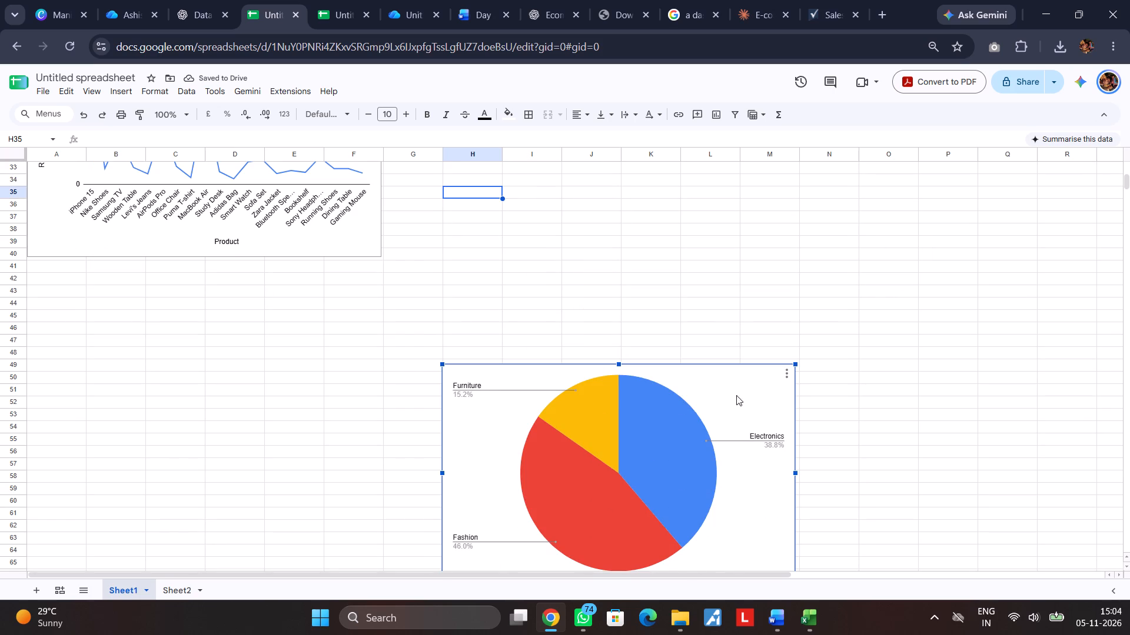
left_click_drag(757, 395, 756, 195)
scroll(862, 240, "up", 3)
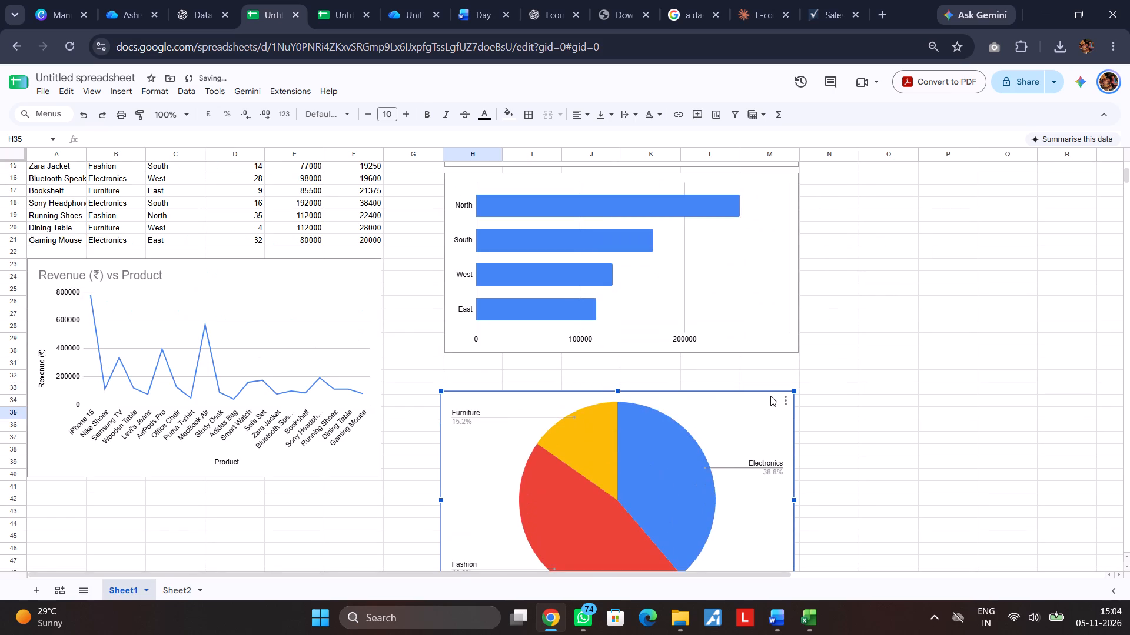
left_click_drag(735, 421, 739, 391)
left_click(868, 385)
left_click(867, 353)
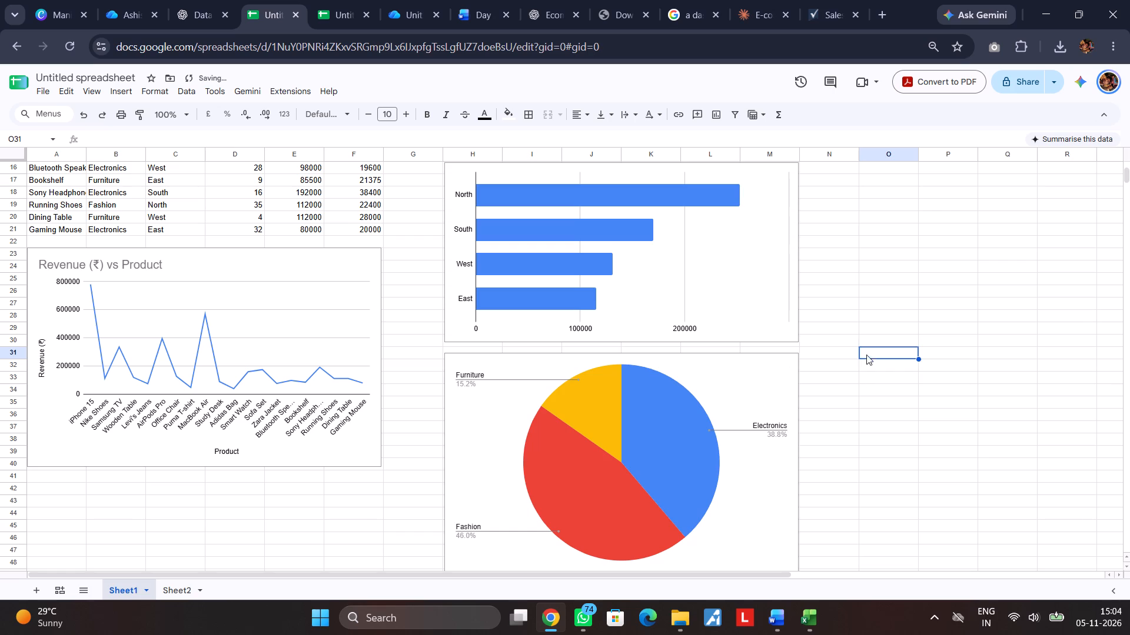
left_click(868, 377)
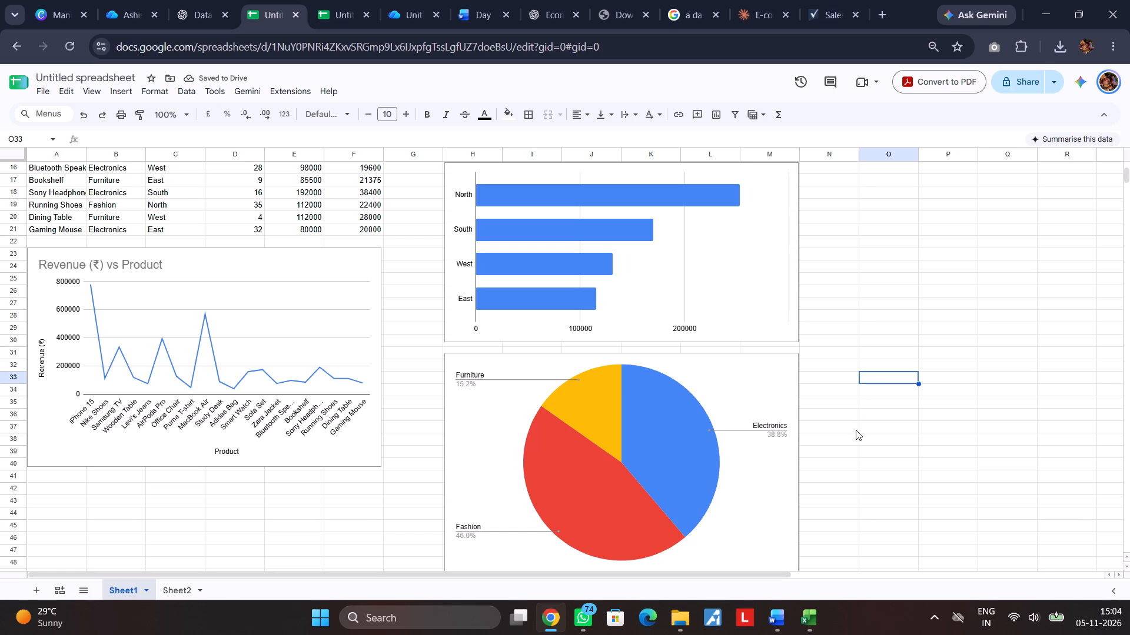
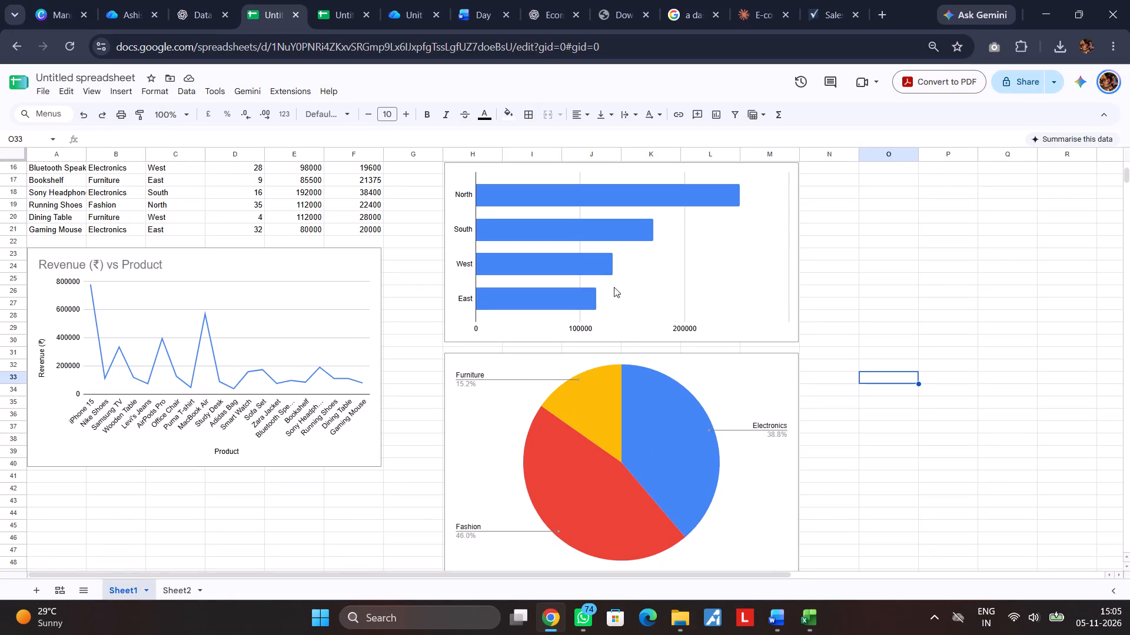
Turn on data labels for the category revenue column chart on Sheet1.
left_click(752, 276)
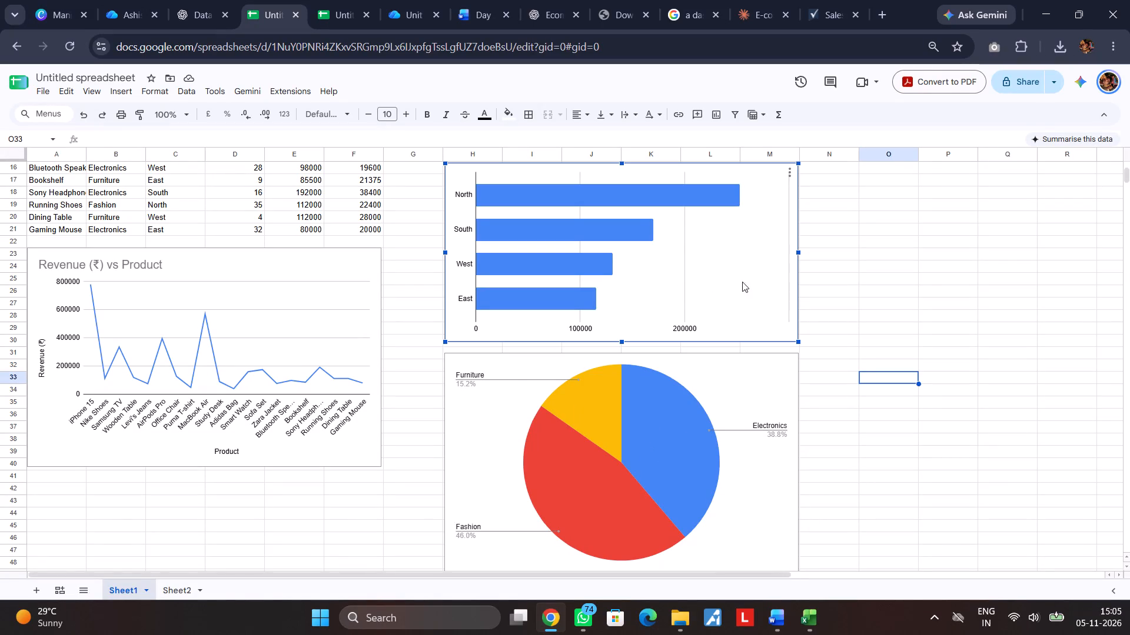
scroll(736, 286, "up", 1)
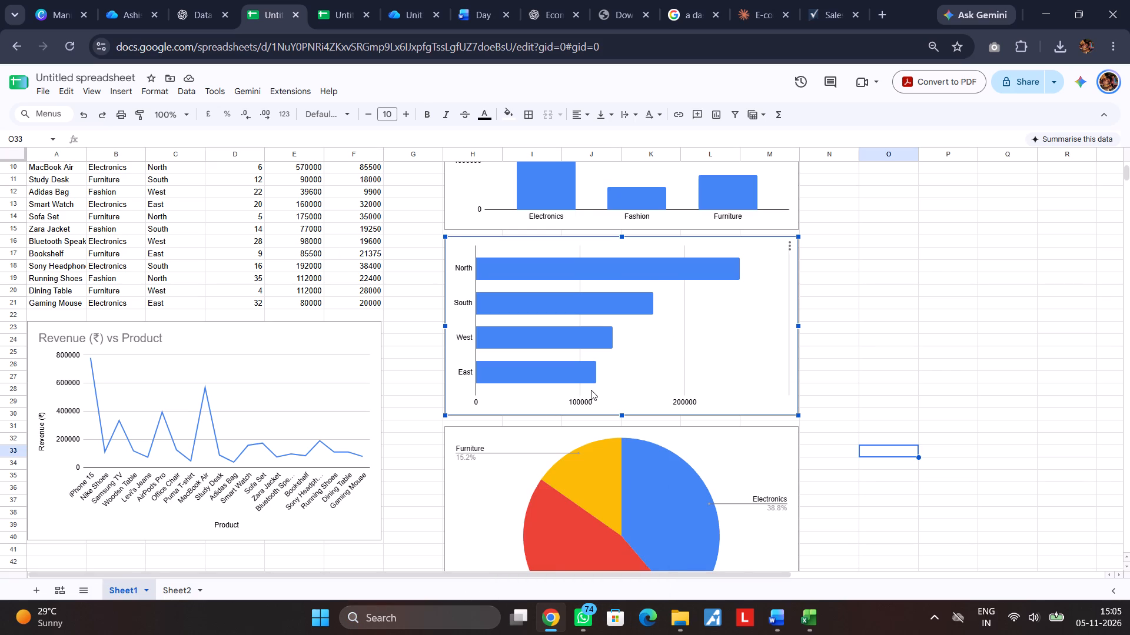
scroll(591, 390, "up", 2)
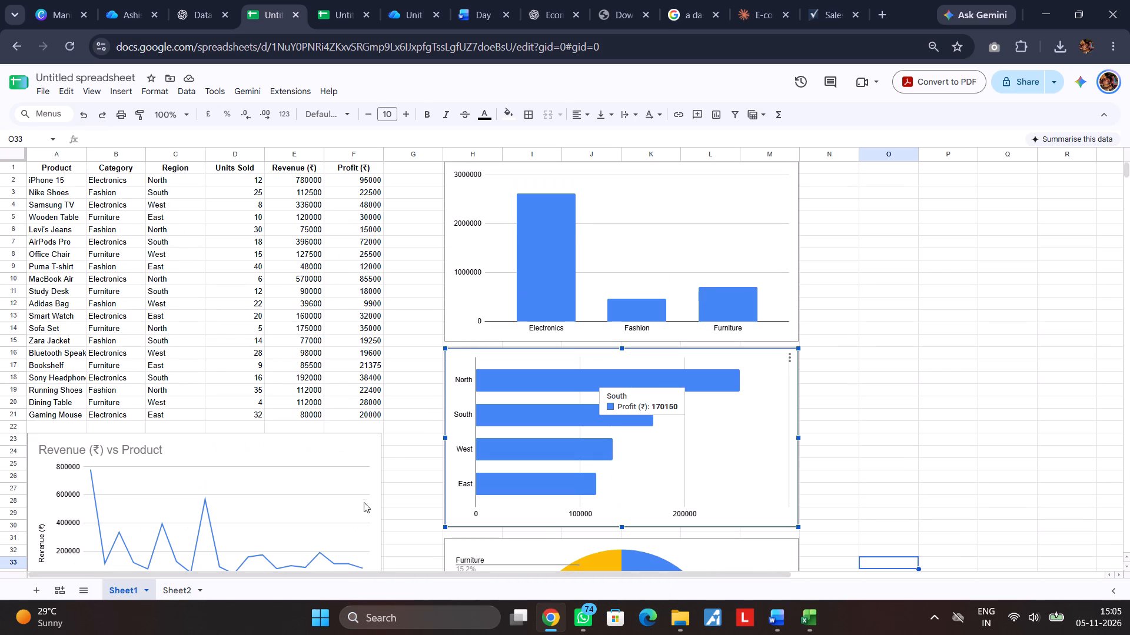
left_click(667, 218)
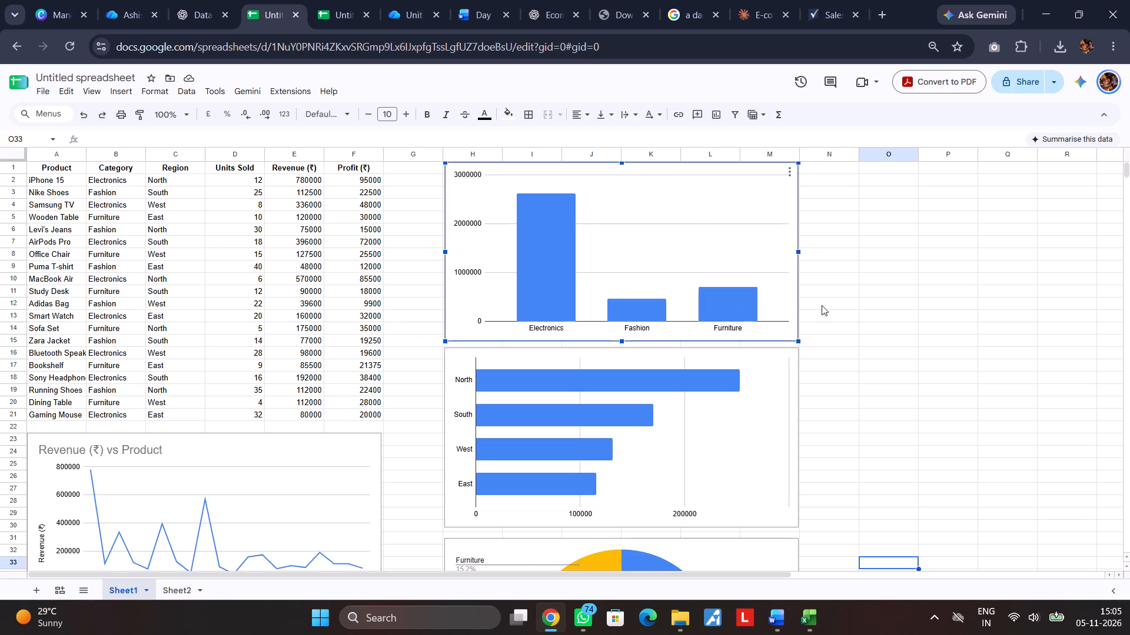
left_click(554, 255)
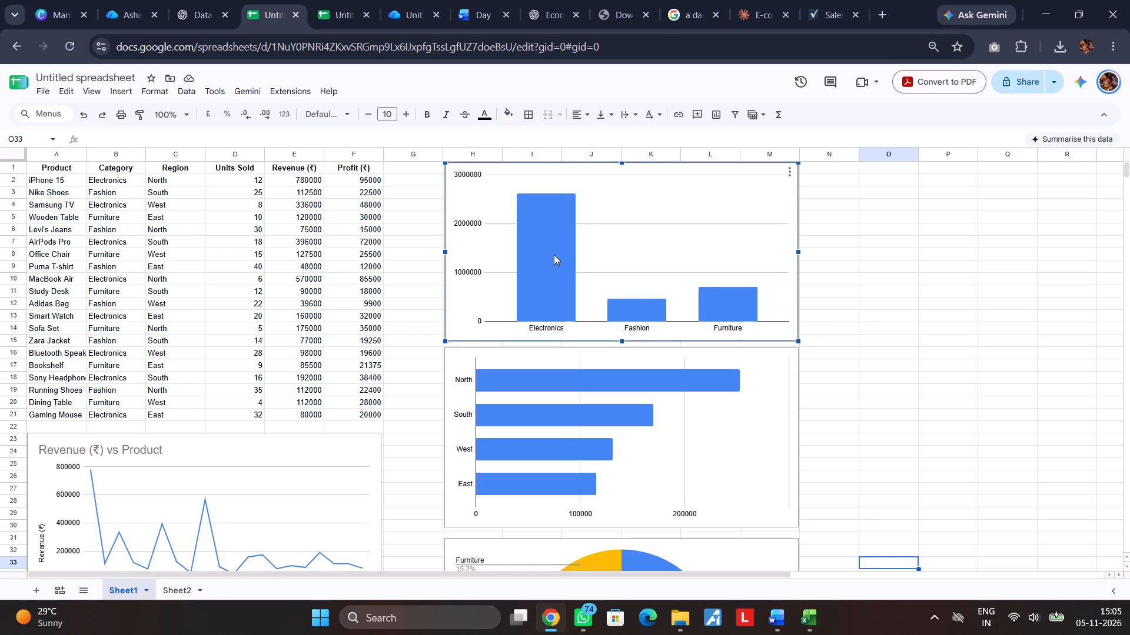
double_click(554, 255)
scroll(969, 346, "down", 6)
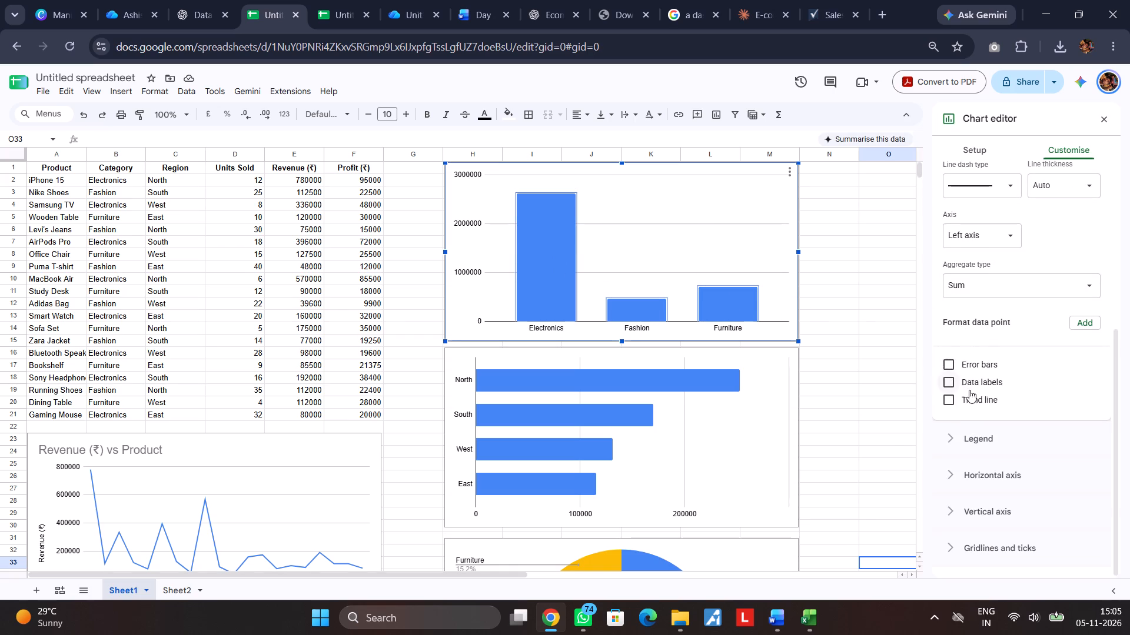
left_click(948, 378)
scroll(948, 399, "down", 3)
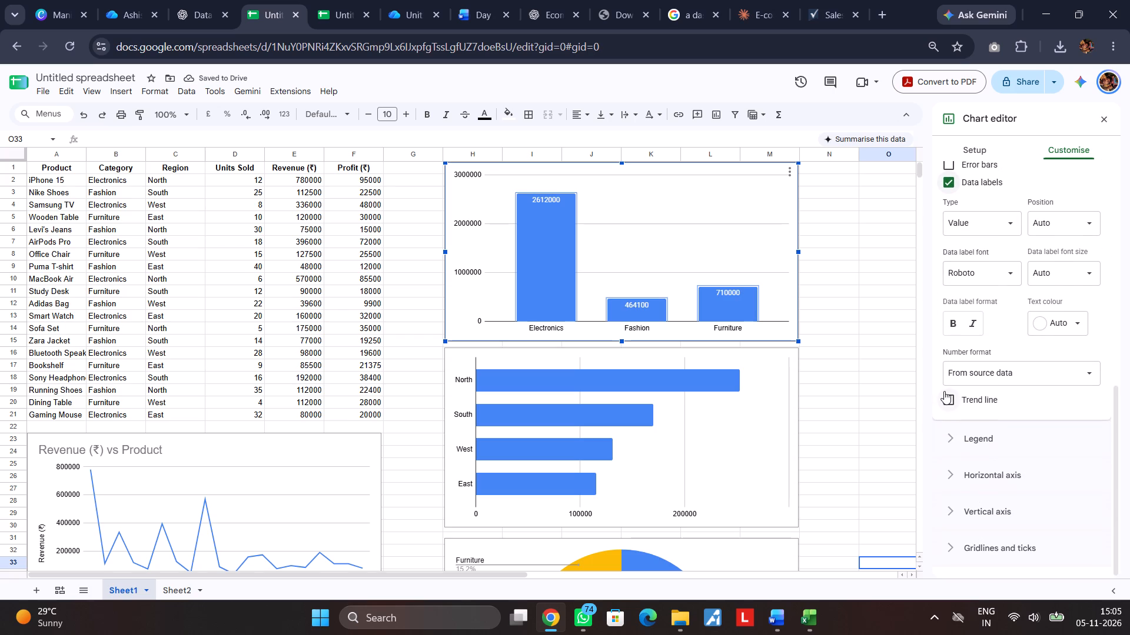
Turn on data labels for Sheet1's region profit bar chart and set their position to Inside base.
double_click(547, 382)
scroll(1026, 425, "down", 6)
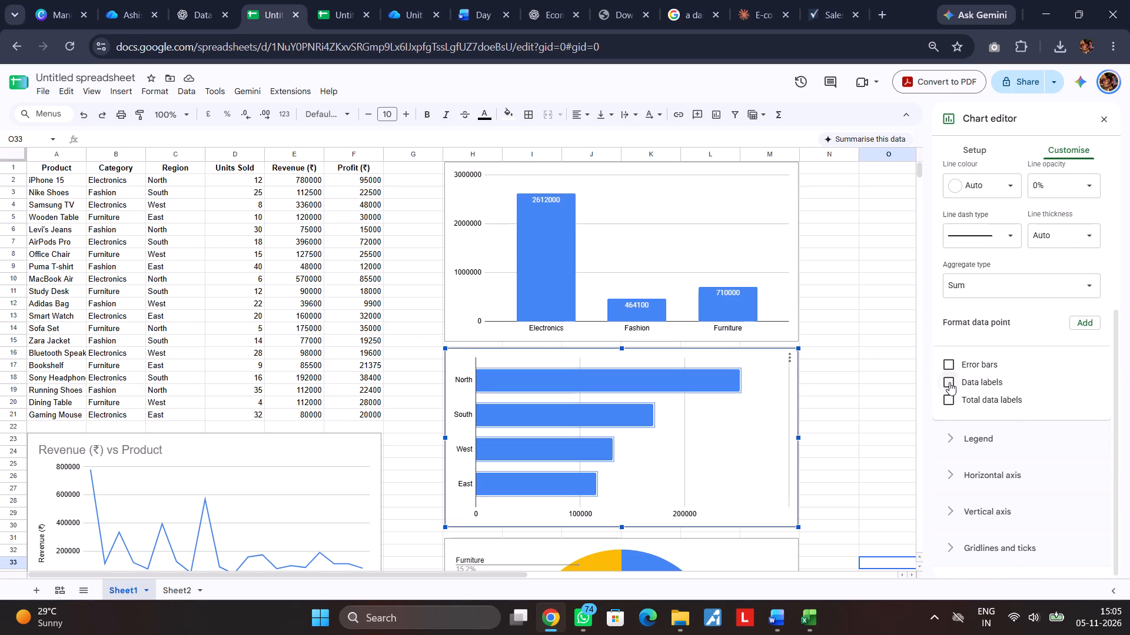
left_click(949, 382)
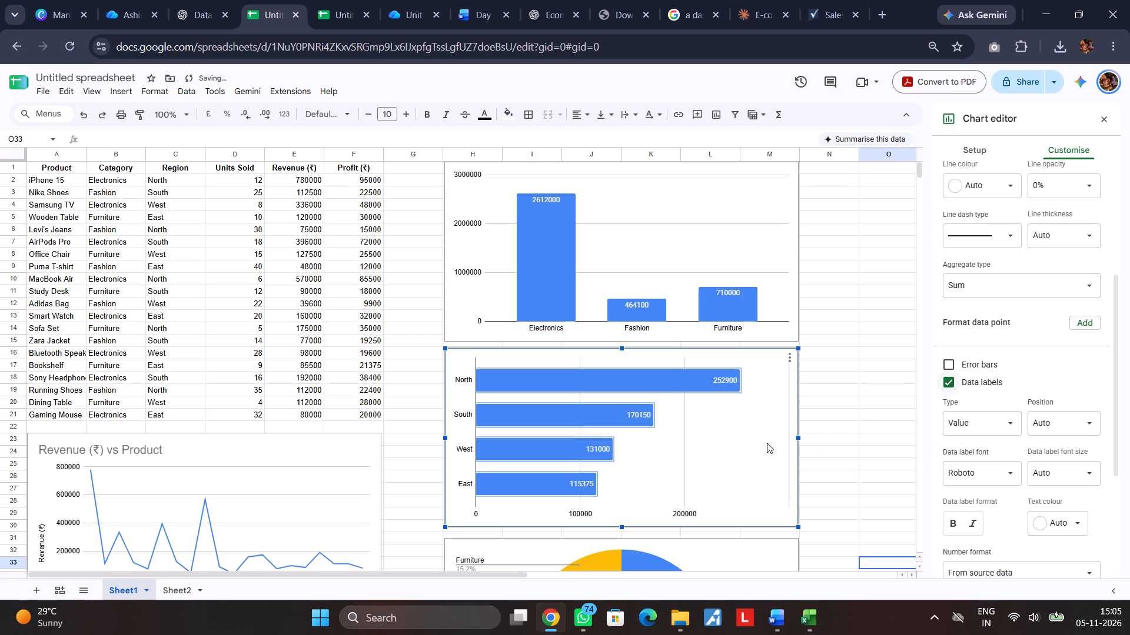
left_click(1069, 415)
left_click(1066, 440)
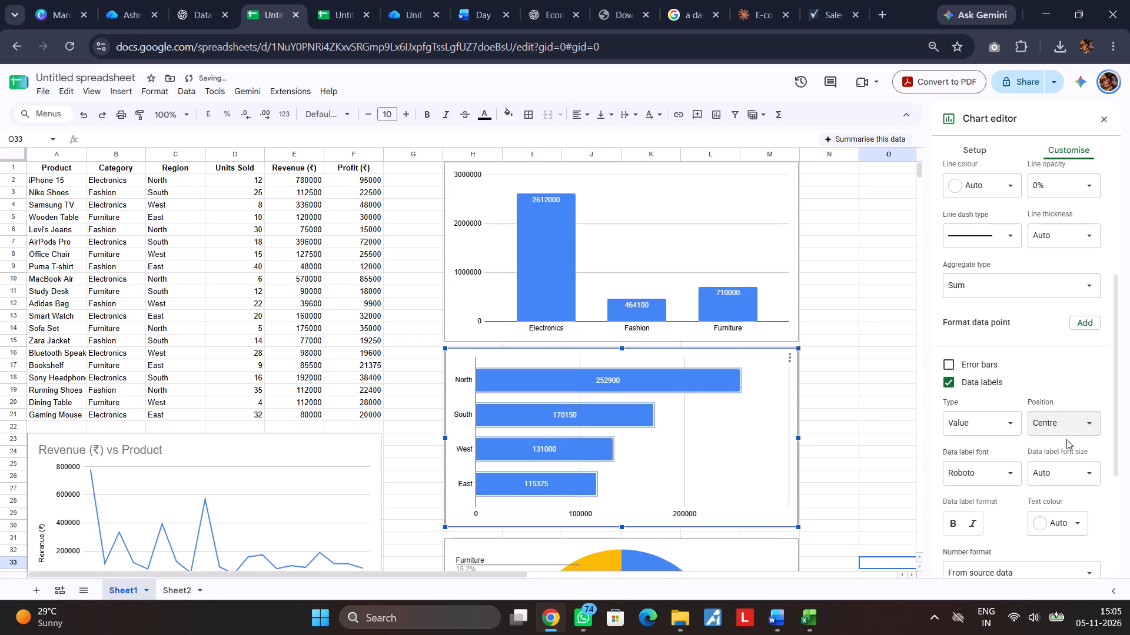
left_click(1072, 430)
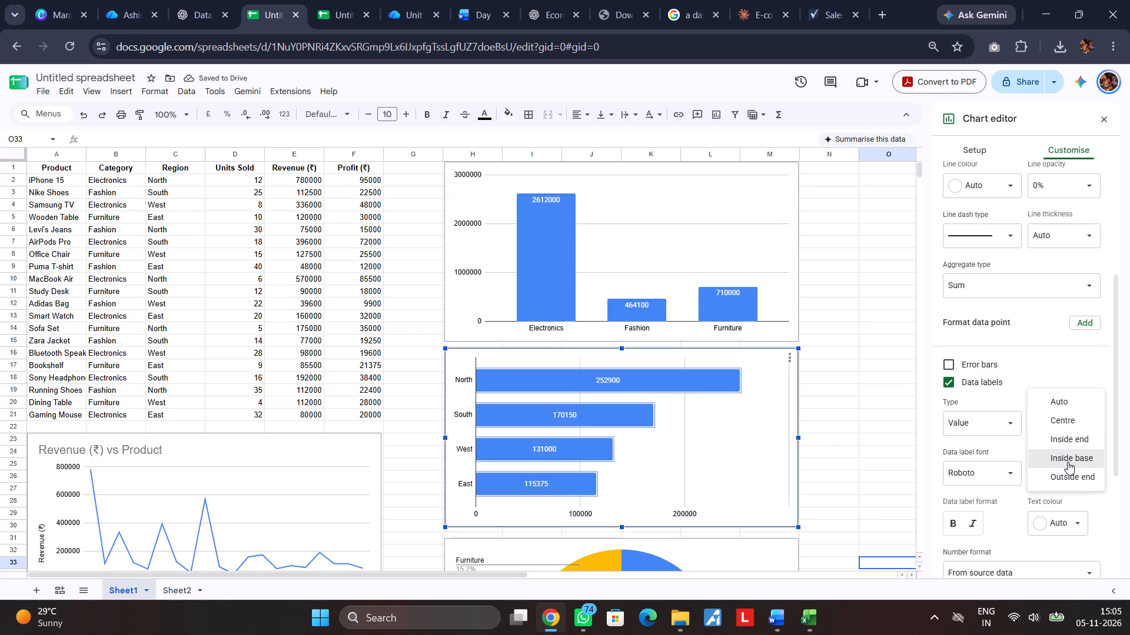
left_click(1068, 462)
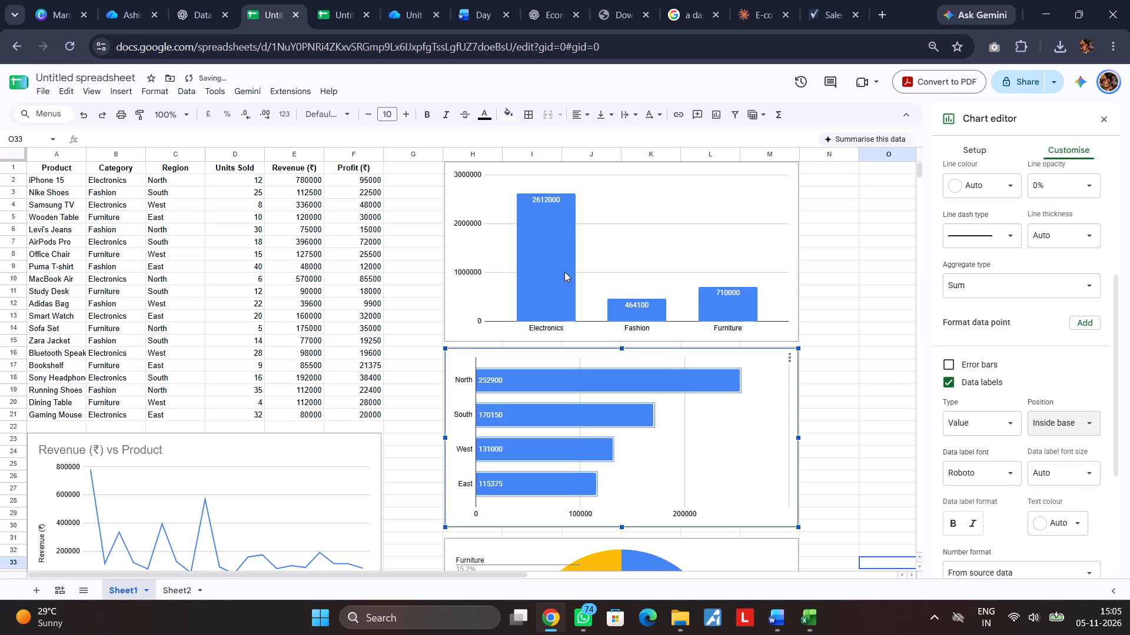
Examine the slice settings of the category pie chart on Sheet1 for the Electronics, Fashion and Furniture slices.
scroll(855, 376, "down", 3)
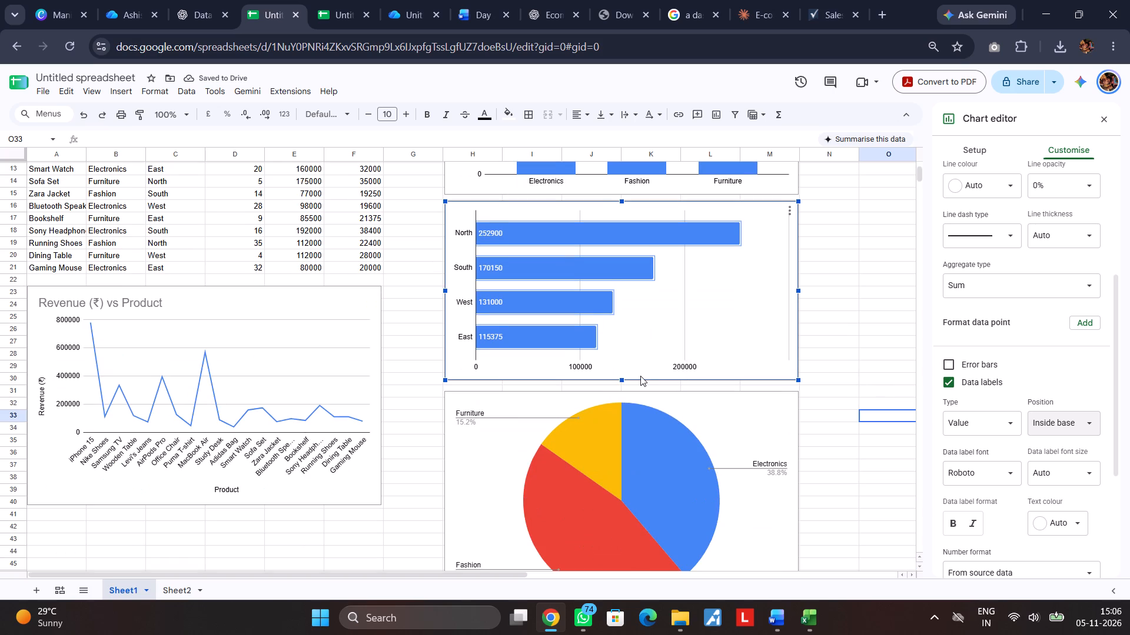
left_click(640, 375)
left_click(640, 375)
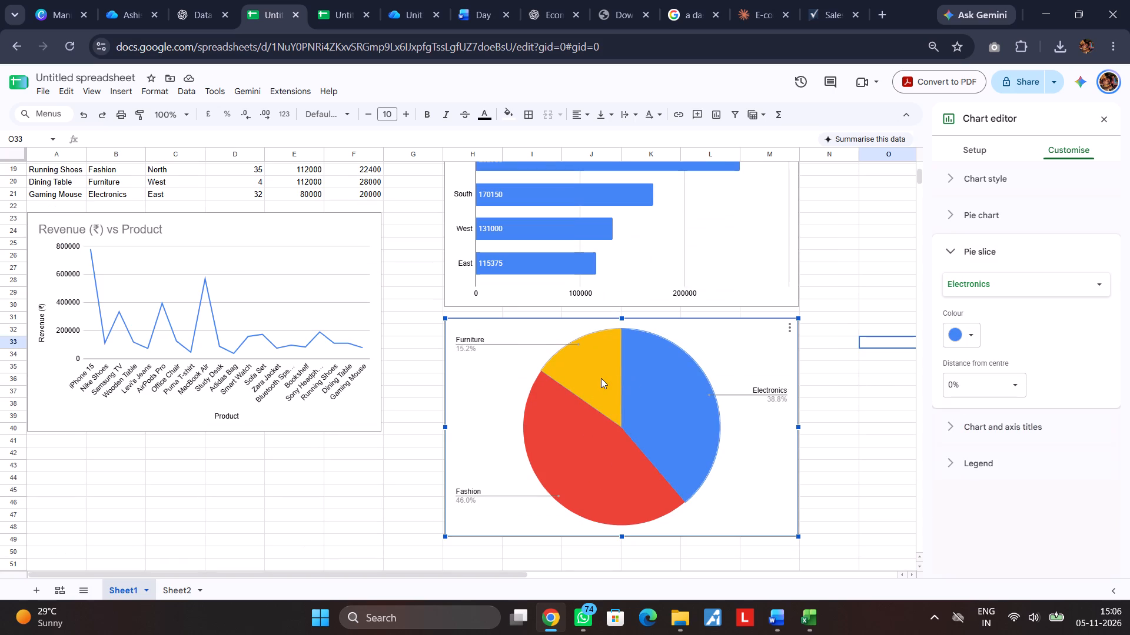
left_click(597, 377, "ctrl")
left_click(566, 430, "ctrl")
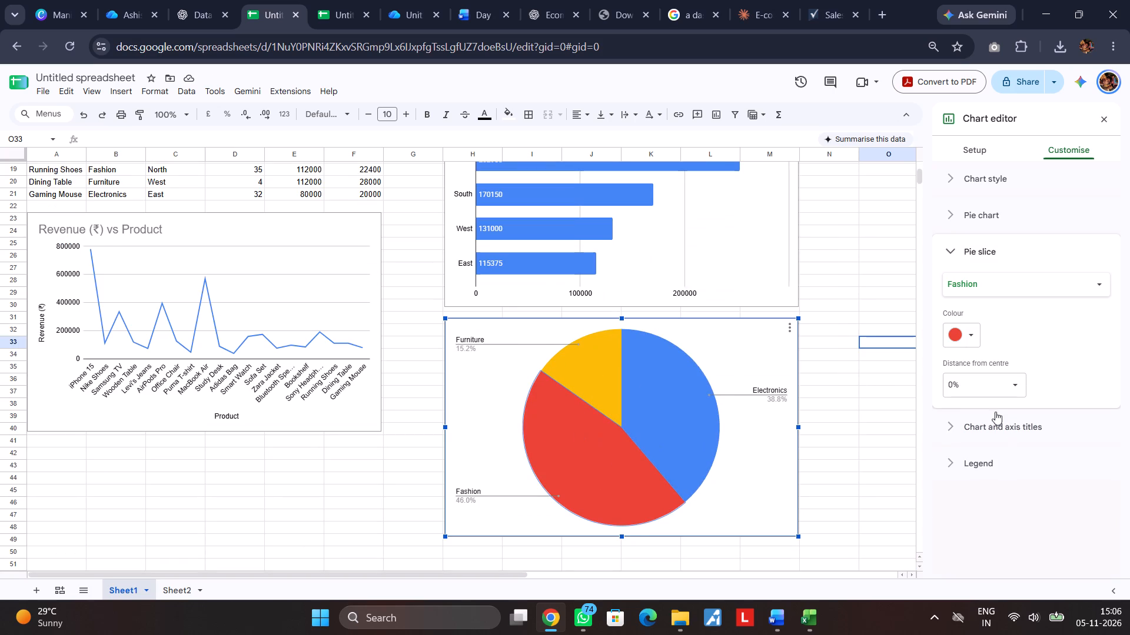
left_click(587, 356, "shift")
left_click(640, 372, "shift")
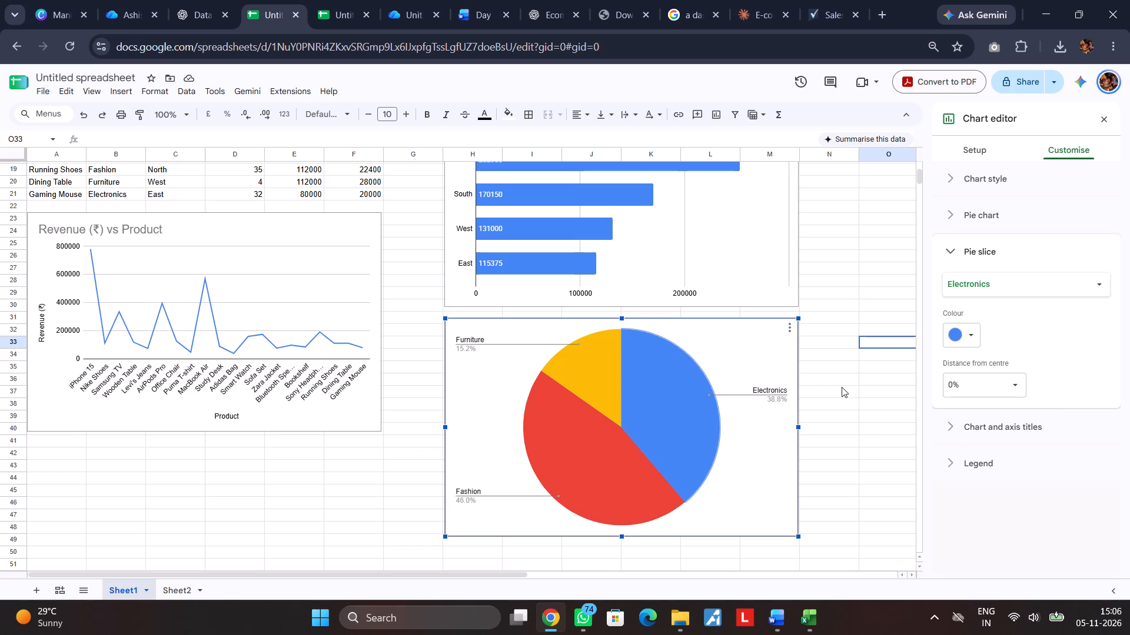
left_click(753, 350)
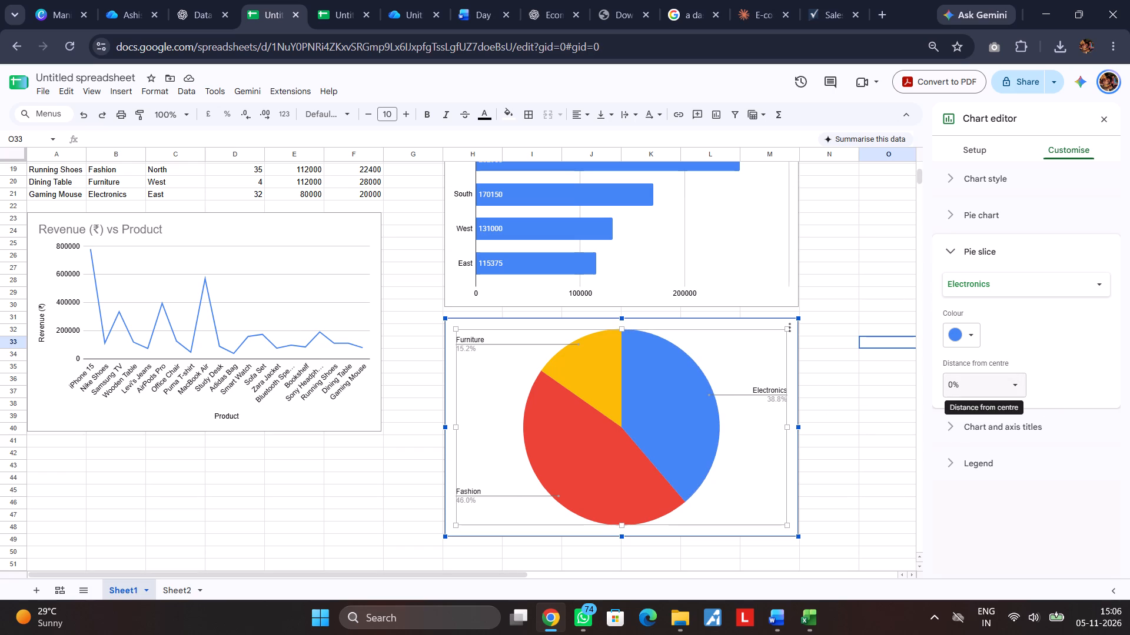
scroll(995, 373, "up", 2)
left_click(820, 410)
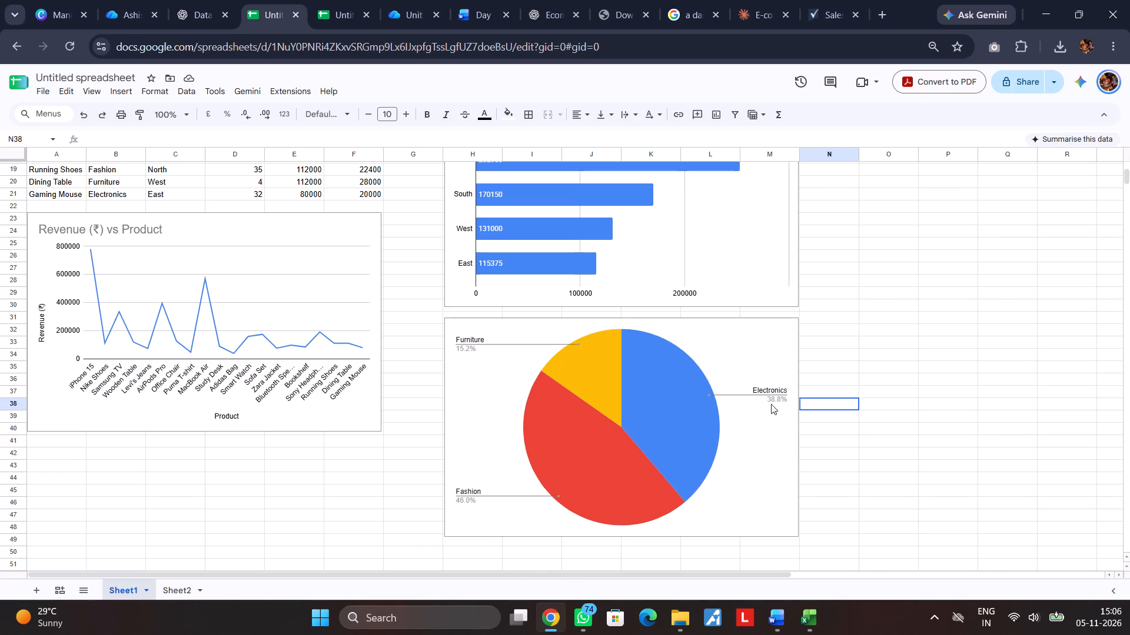
Turn on data labels for the Revenue (₹) vs Product line chart on Sheet1.
left_click(327, 272)
double_click(217, 328)
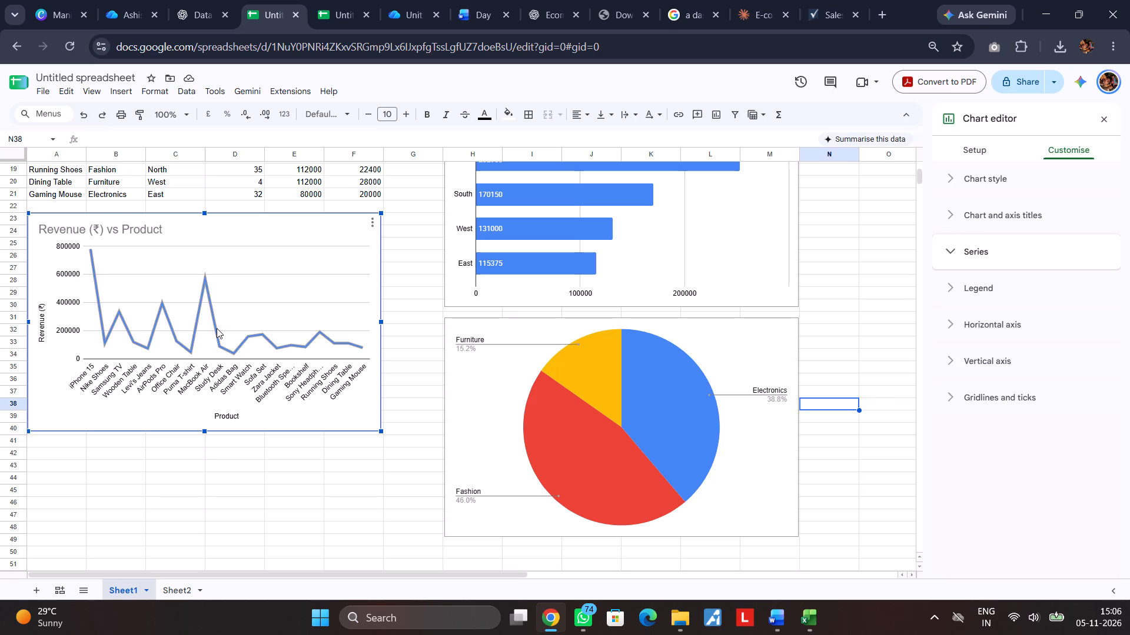
scroll(996, 427, "down", 3)
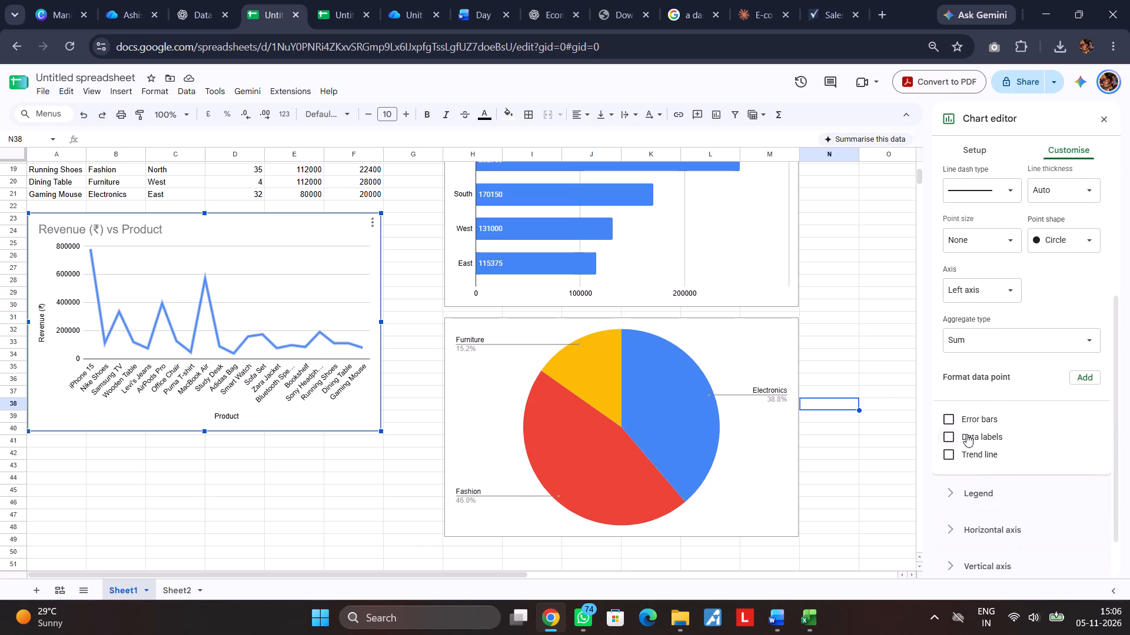
left_click(948, 440)
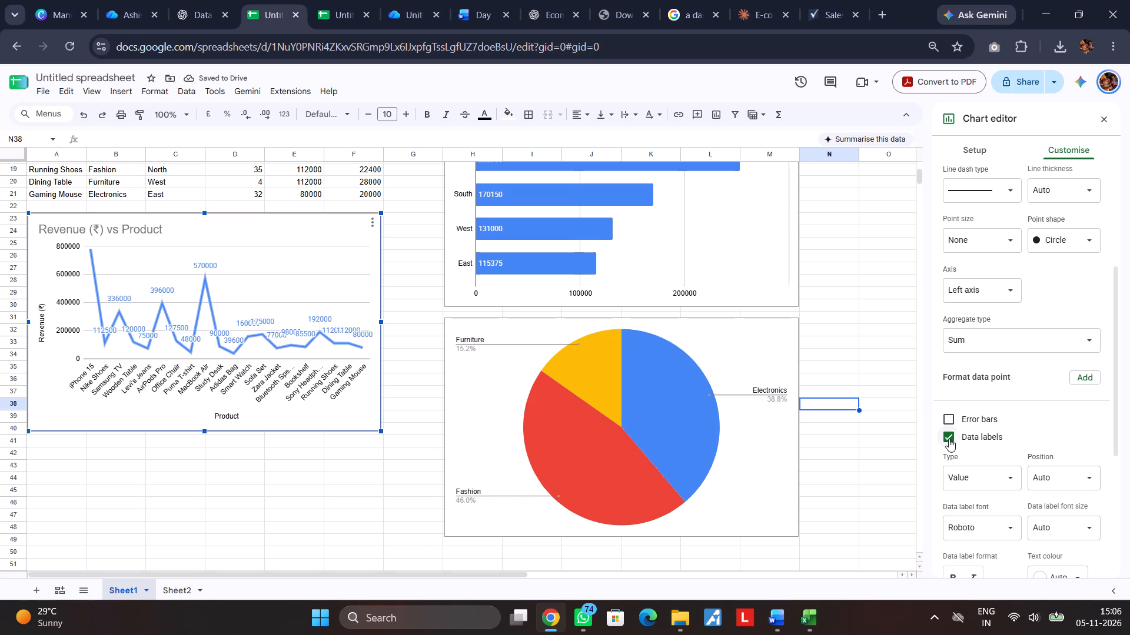
left_click(949, 439)
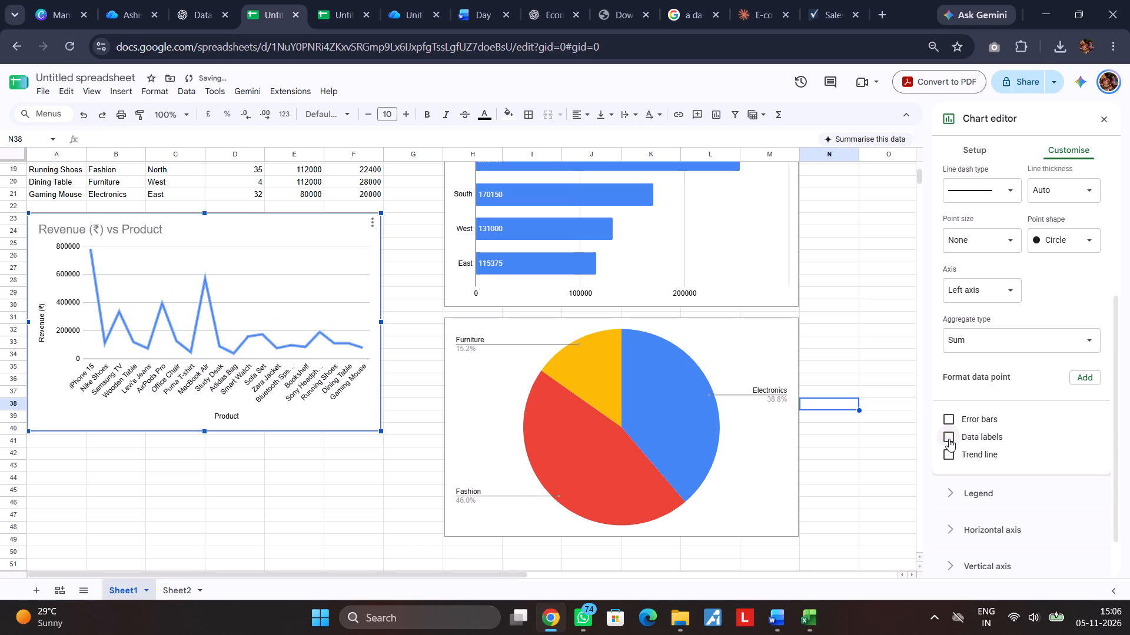
left_click(949, 439)
left_click(865, 339)
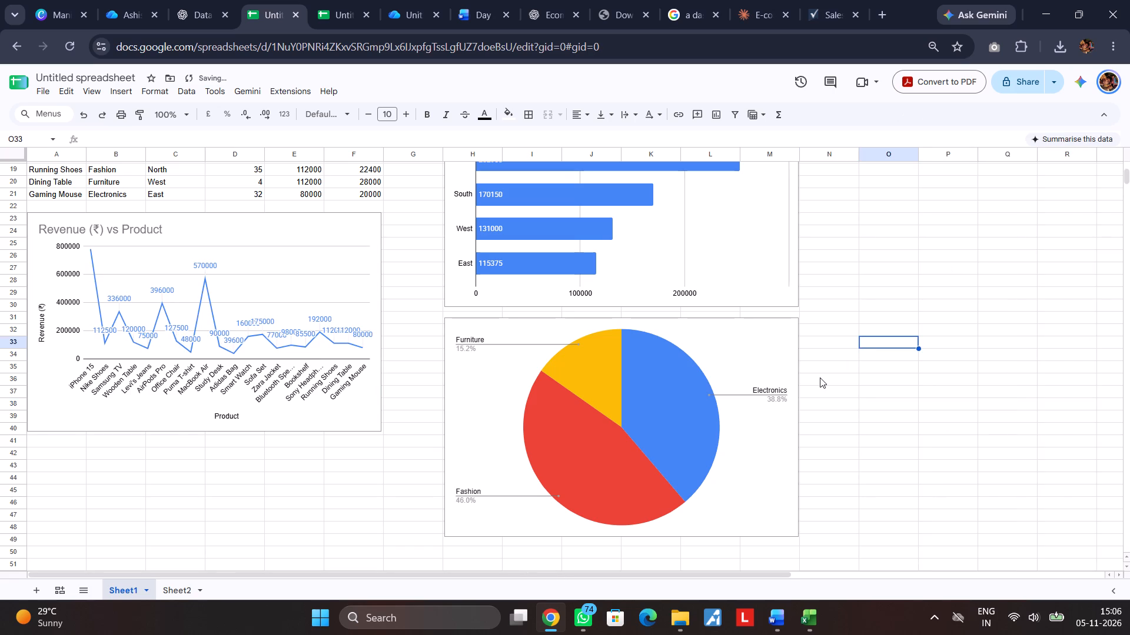
left_click(820, 378)
scroll(822, 378, "up", 4)
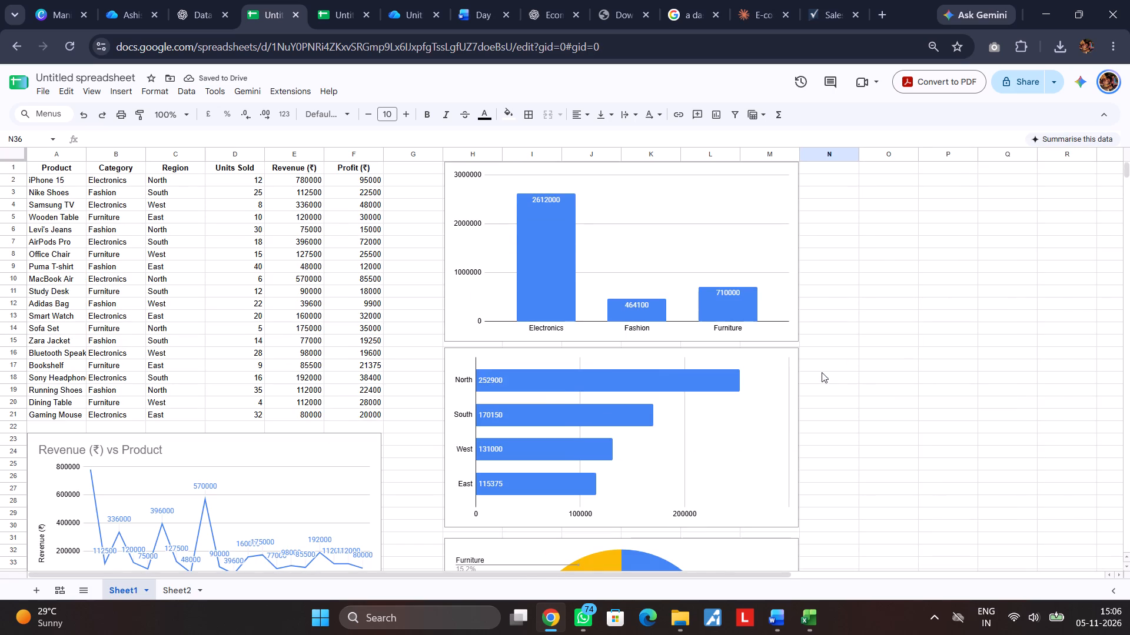
On Sheet2, turn on data labels for the dashboard's category revenue column chart.
left_click(178, 594)
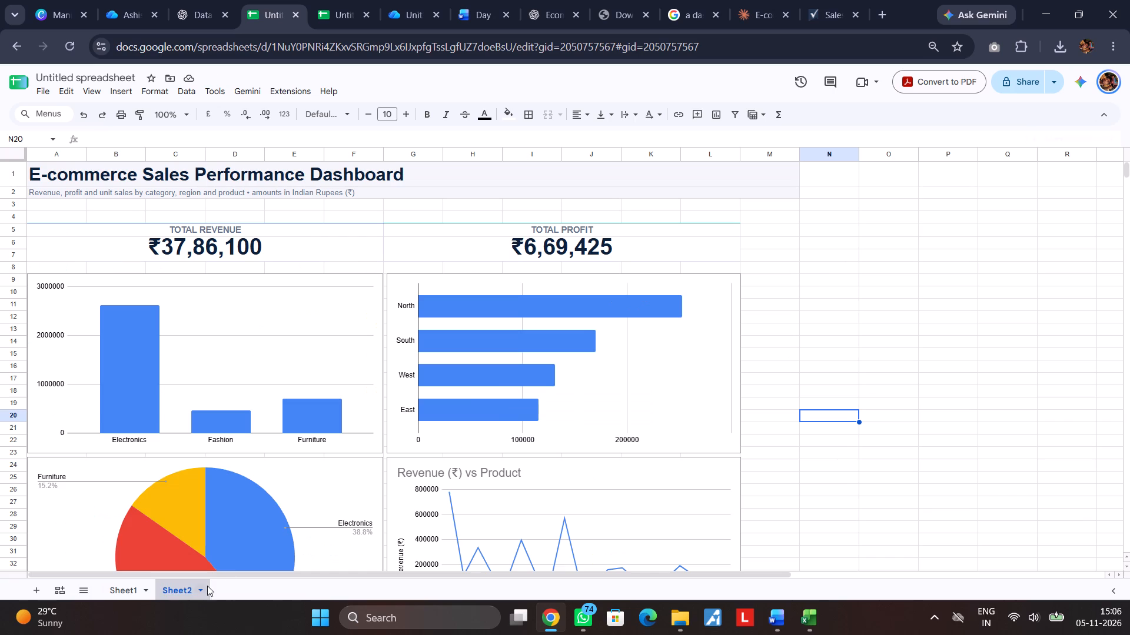
double_click(147, 362)
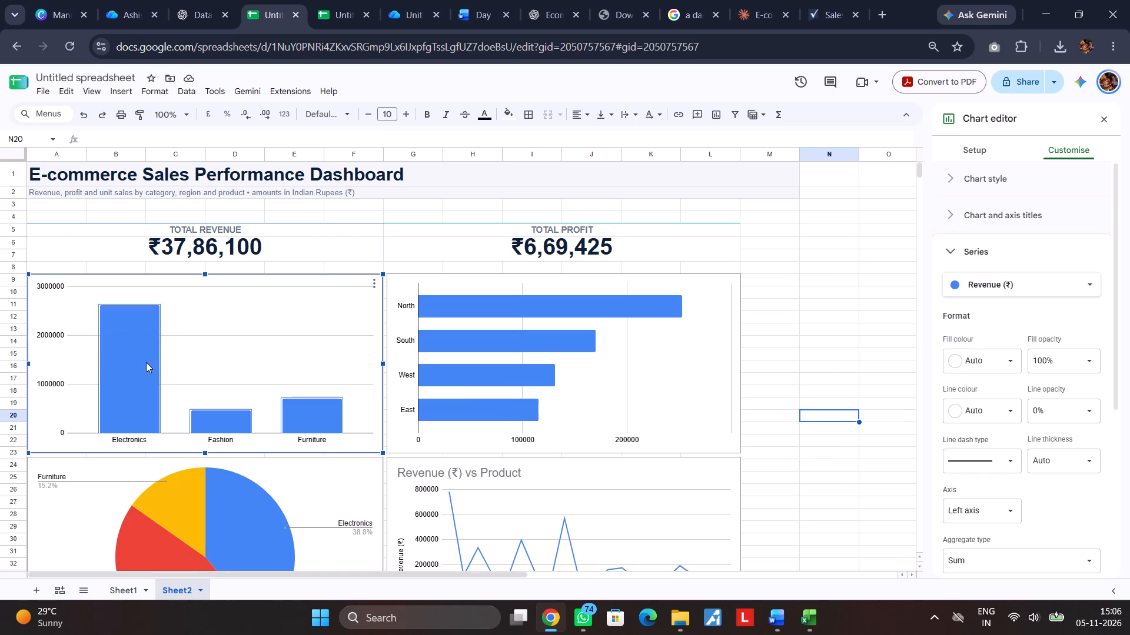
scroll(1055, 494, "down", 4)
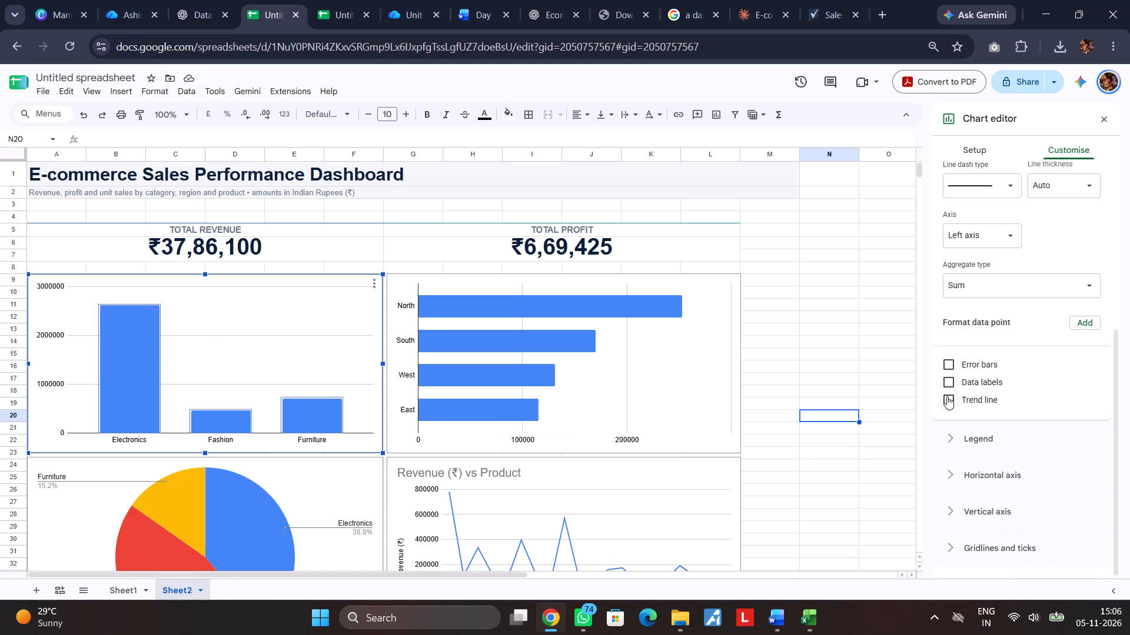
left_click(945, 381)
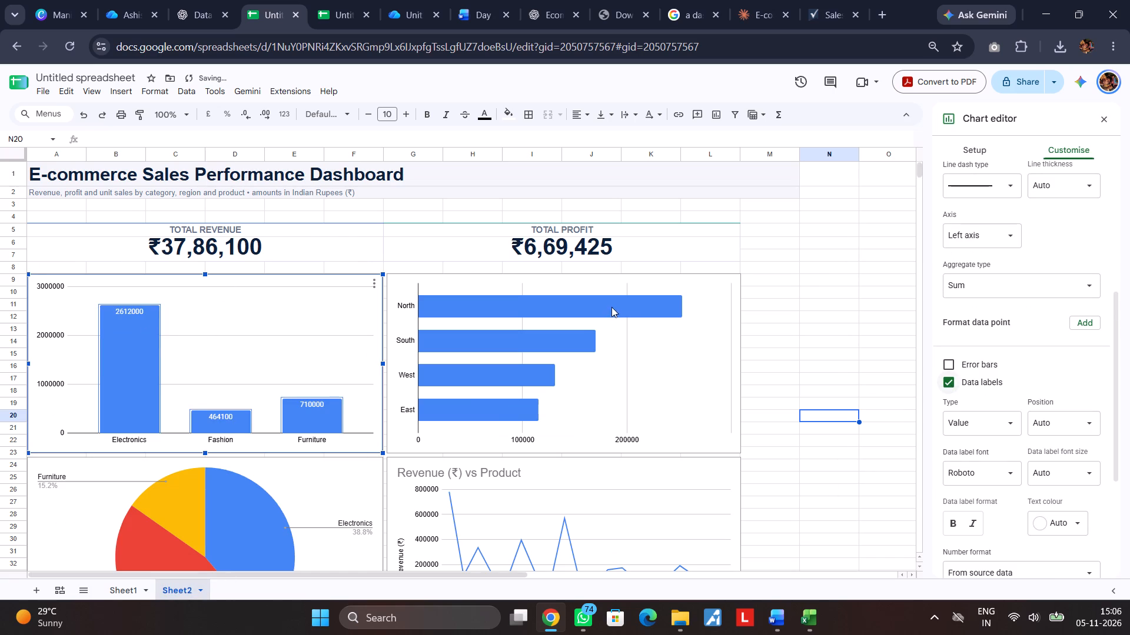
Turn on data labels for the region profit bar chart on the Sheet2 dashboard.
double_click(611, 306)
scroll(1017, 449, "down", 5)
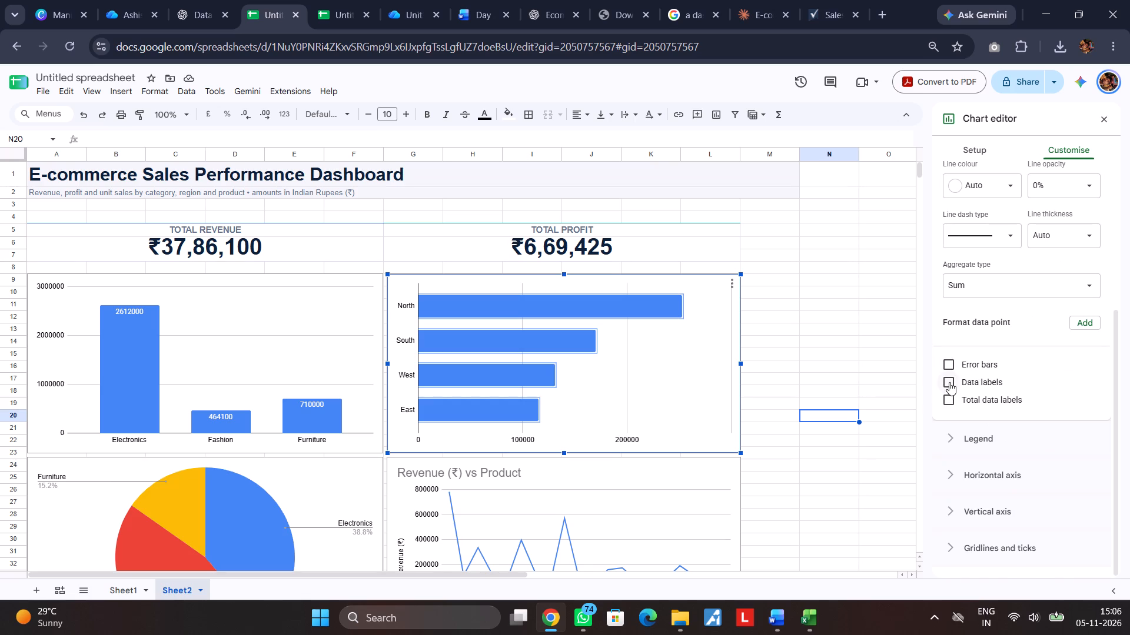
left_click(949, 382)
Turn on data labels for the dashboard's Revenue (₹) vs Product line chart on Sheet2.
scroll(855, 453, "down", 3)
double_click(571, 330)
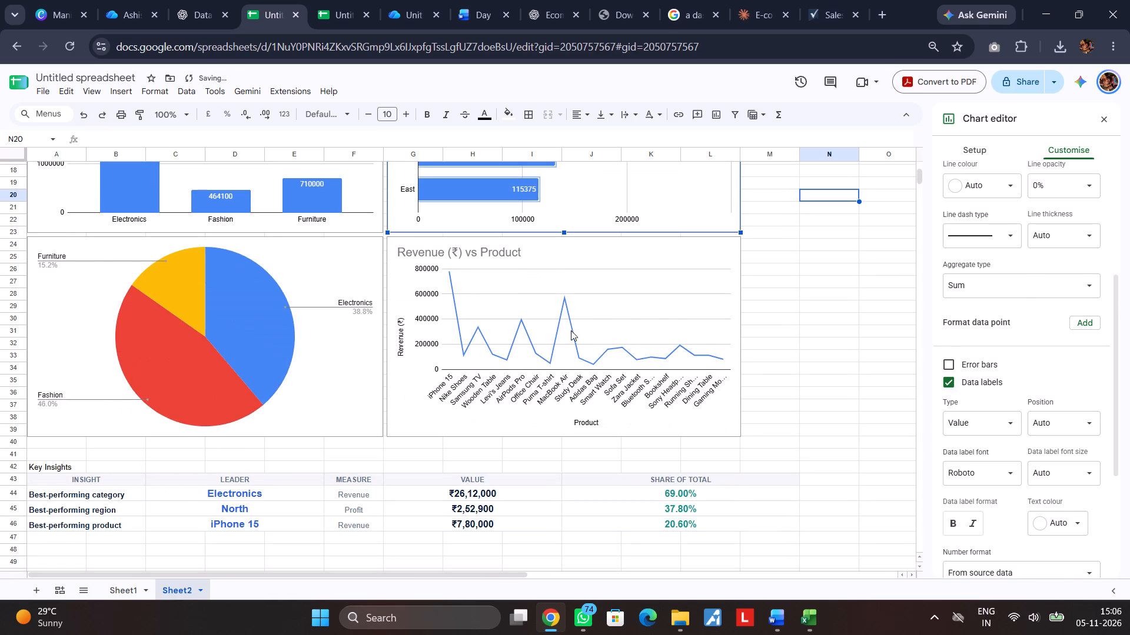
scroll(998, 427, "down", 3)
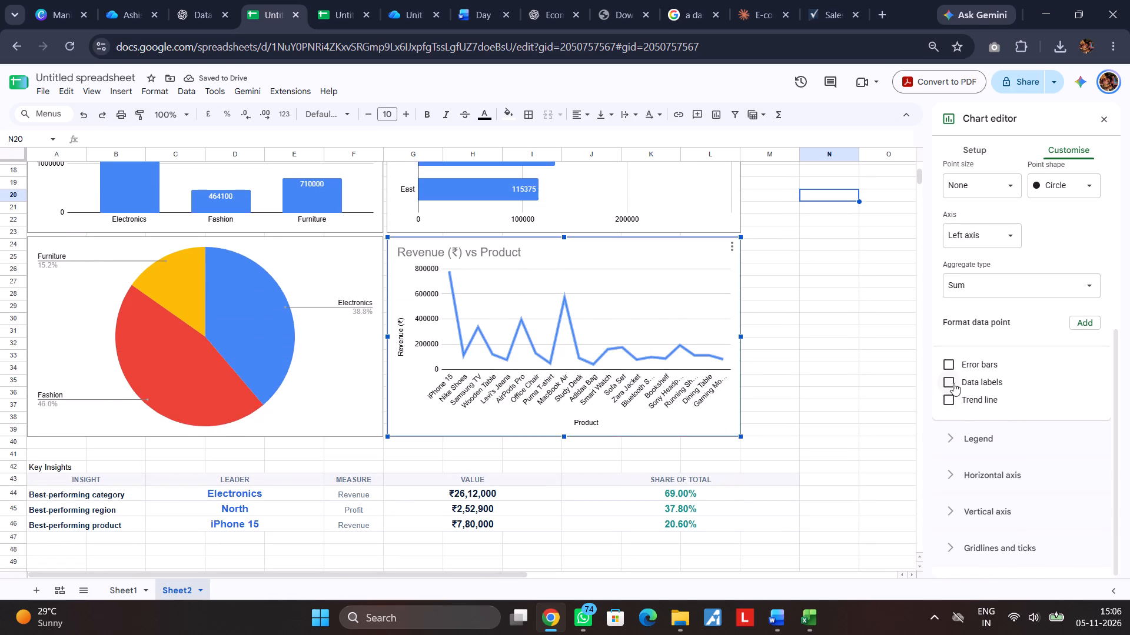
left_click(953, 383)
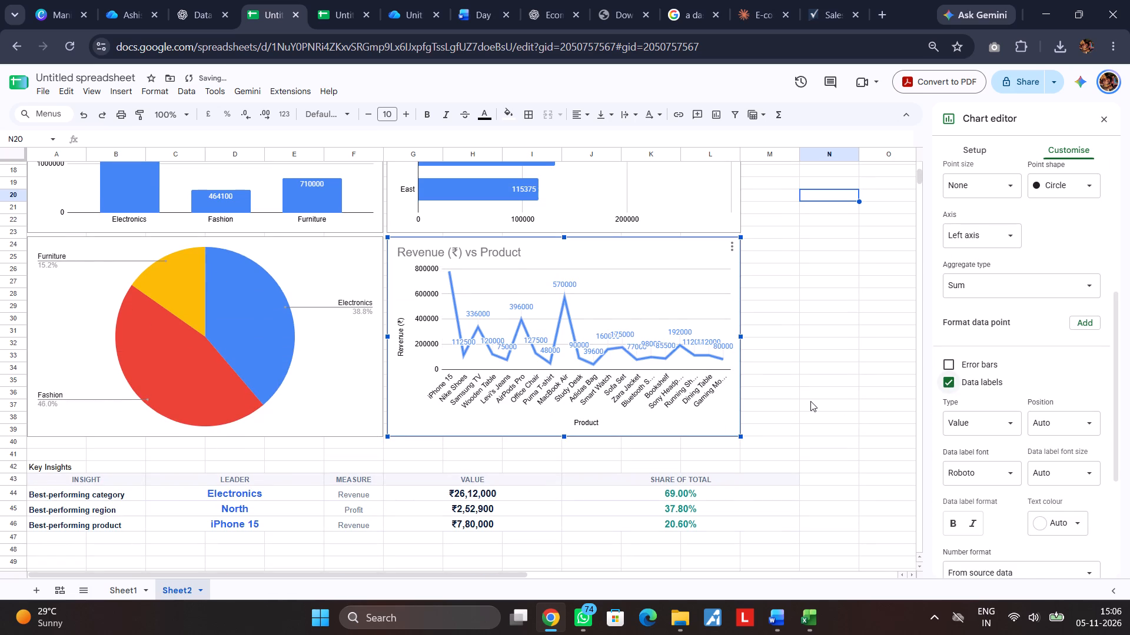
left_click(810, 401)
left_click(866, 448)
scroll(883, 454, "up", 5)
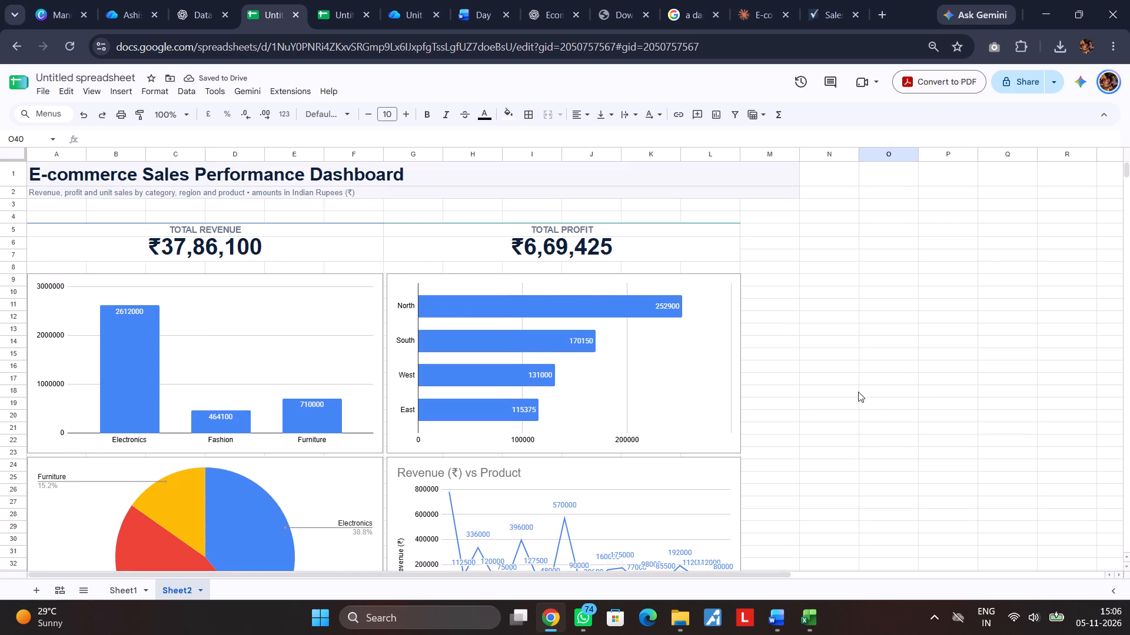